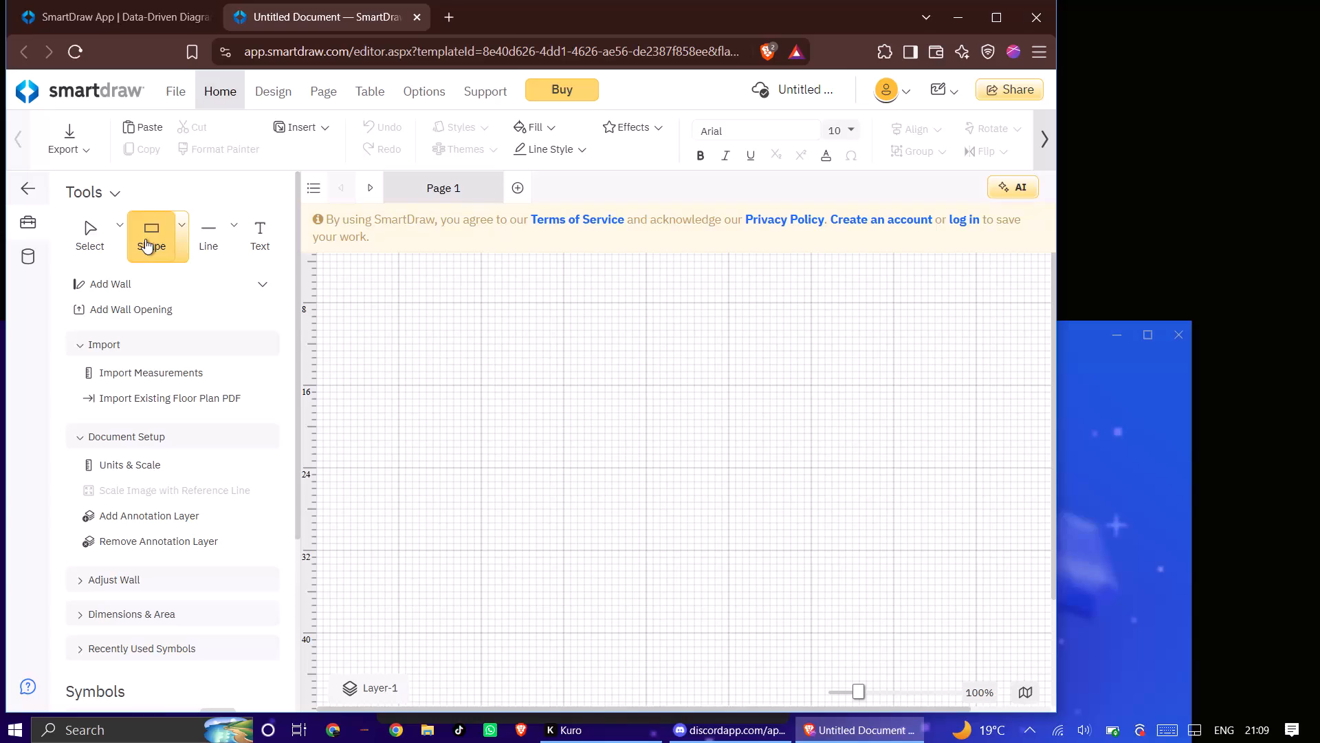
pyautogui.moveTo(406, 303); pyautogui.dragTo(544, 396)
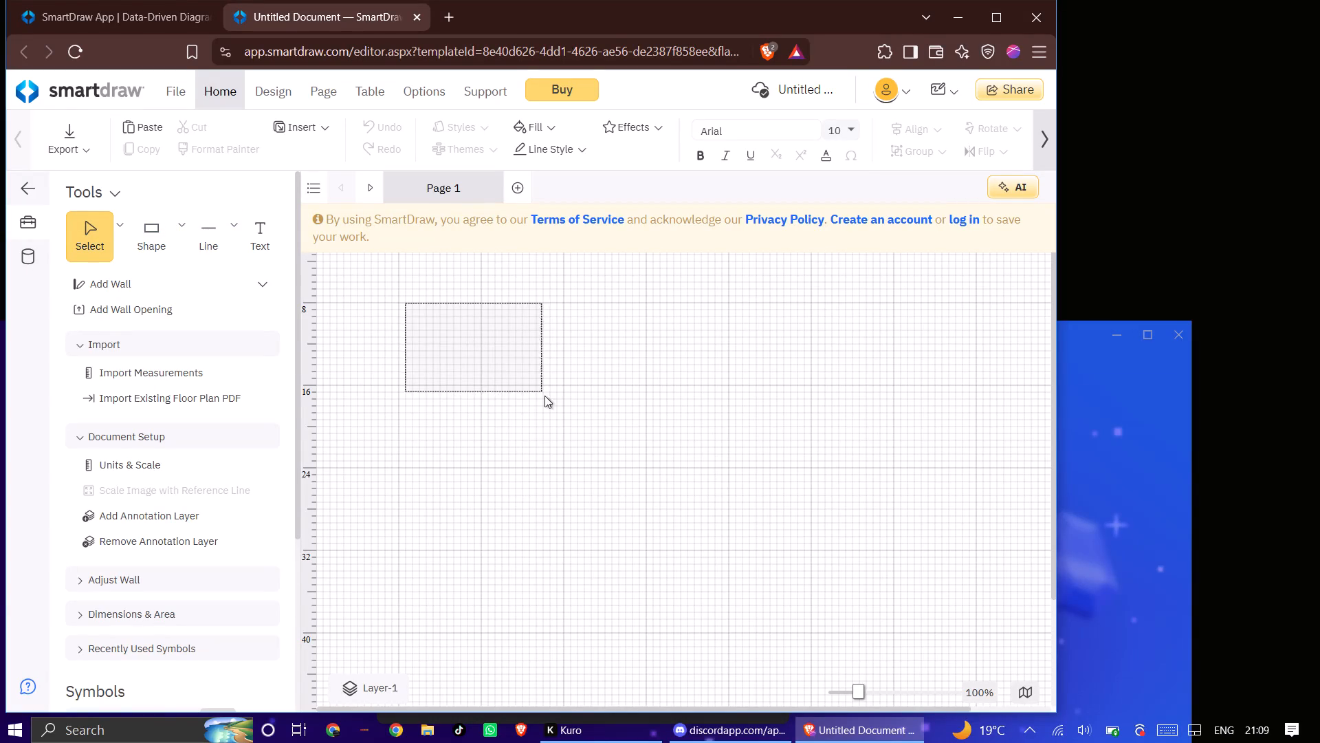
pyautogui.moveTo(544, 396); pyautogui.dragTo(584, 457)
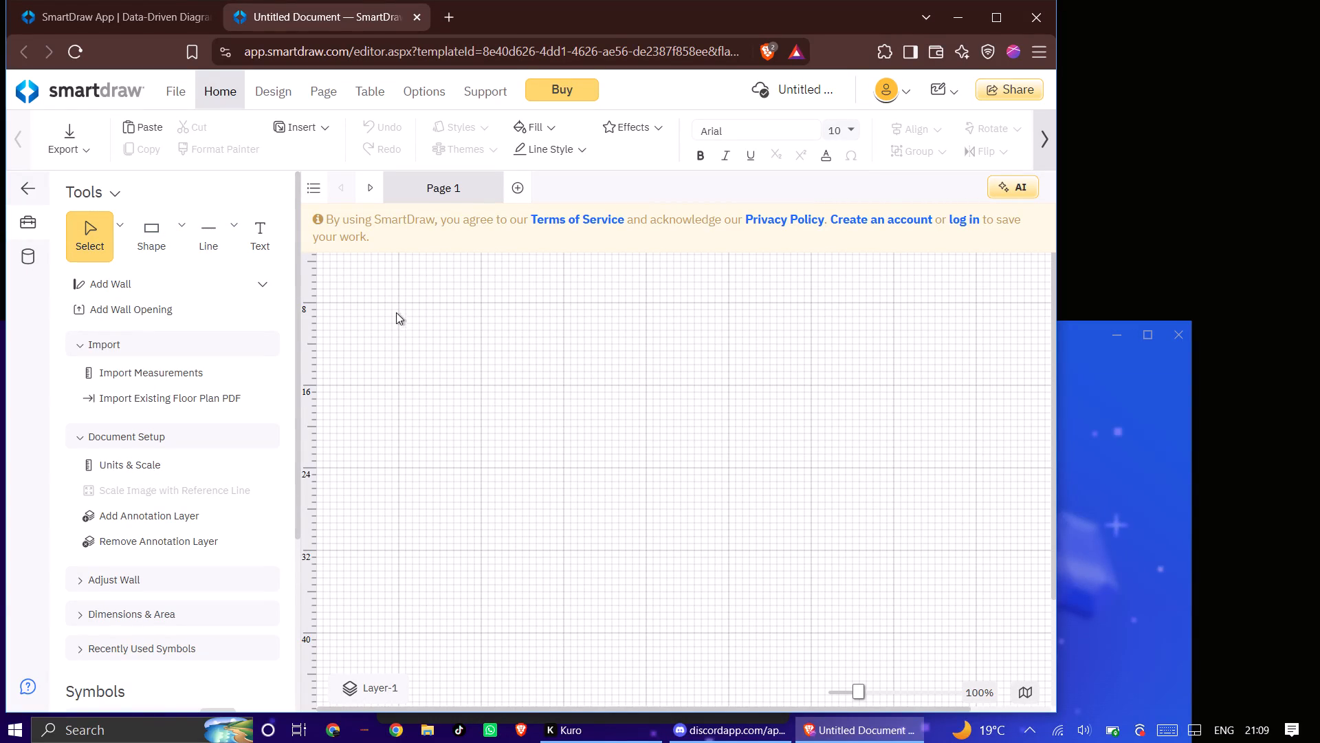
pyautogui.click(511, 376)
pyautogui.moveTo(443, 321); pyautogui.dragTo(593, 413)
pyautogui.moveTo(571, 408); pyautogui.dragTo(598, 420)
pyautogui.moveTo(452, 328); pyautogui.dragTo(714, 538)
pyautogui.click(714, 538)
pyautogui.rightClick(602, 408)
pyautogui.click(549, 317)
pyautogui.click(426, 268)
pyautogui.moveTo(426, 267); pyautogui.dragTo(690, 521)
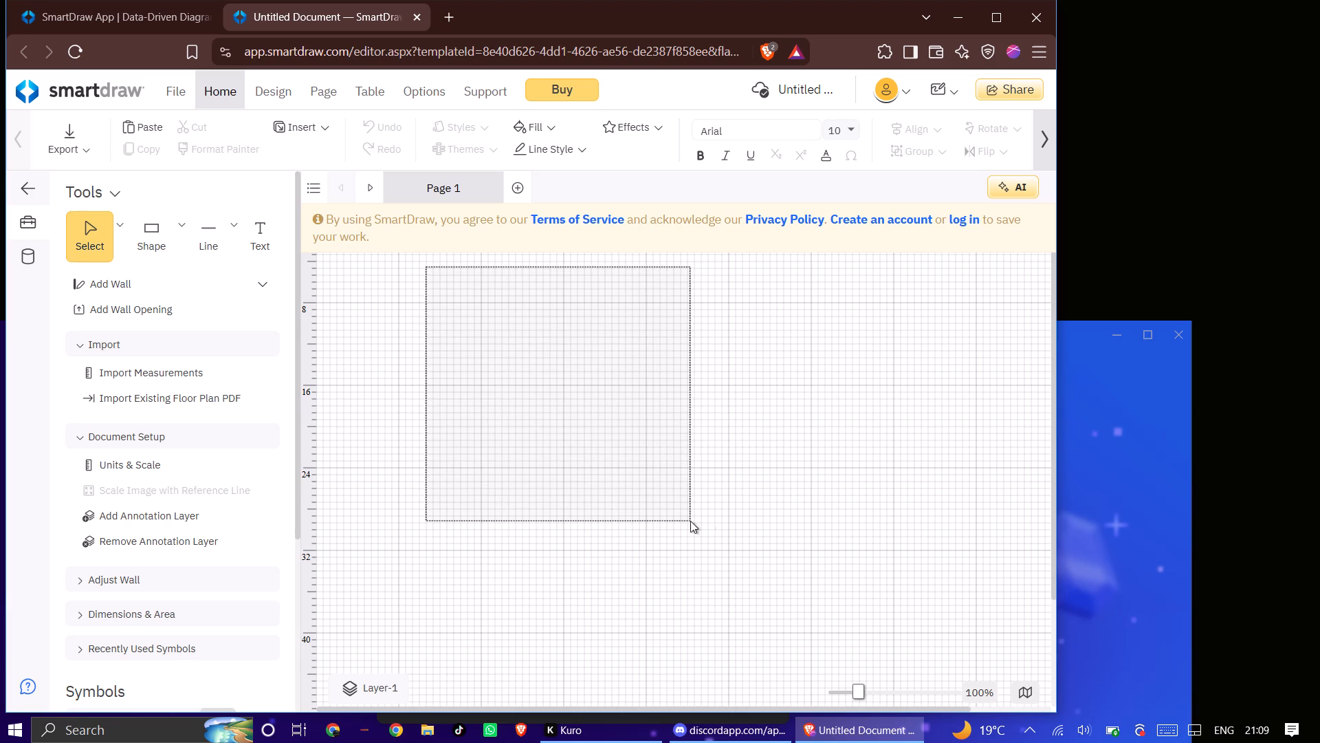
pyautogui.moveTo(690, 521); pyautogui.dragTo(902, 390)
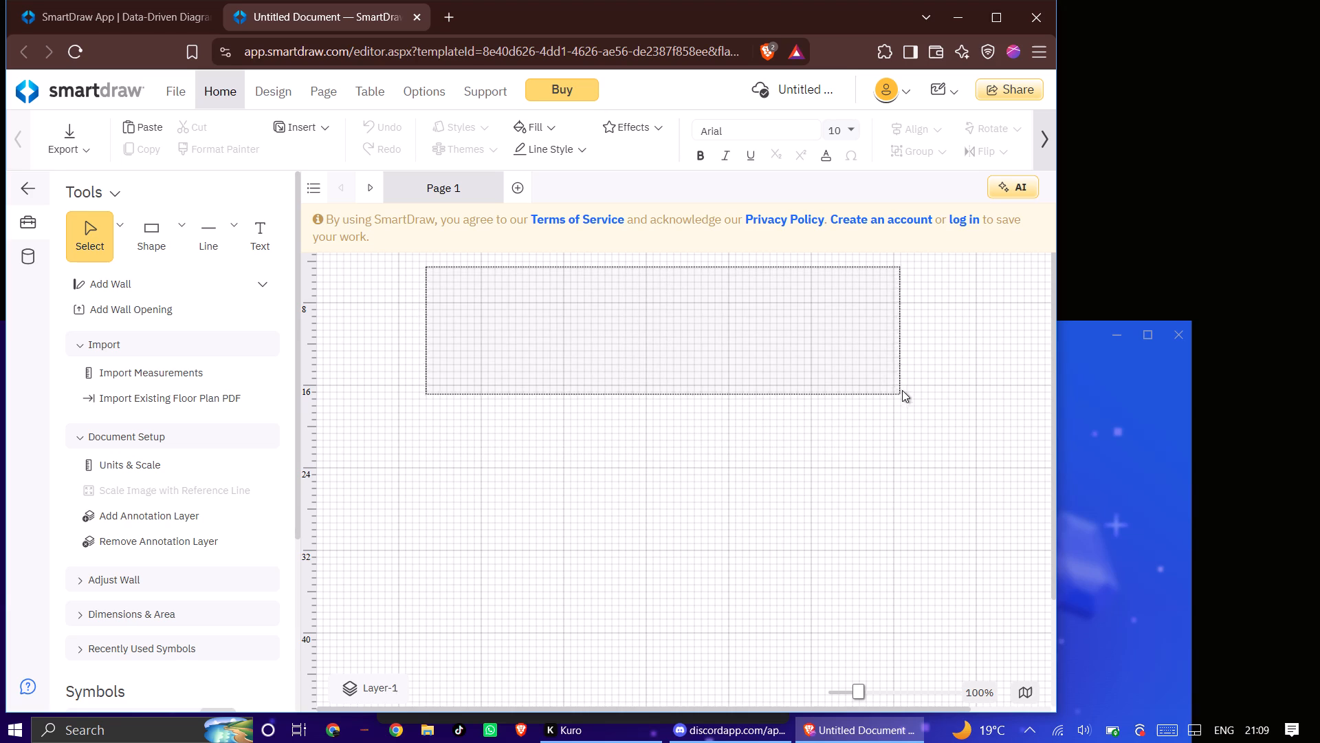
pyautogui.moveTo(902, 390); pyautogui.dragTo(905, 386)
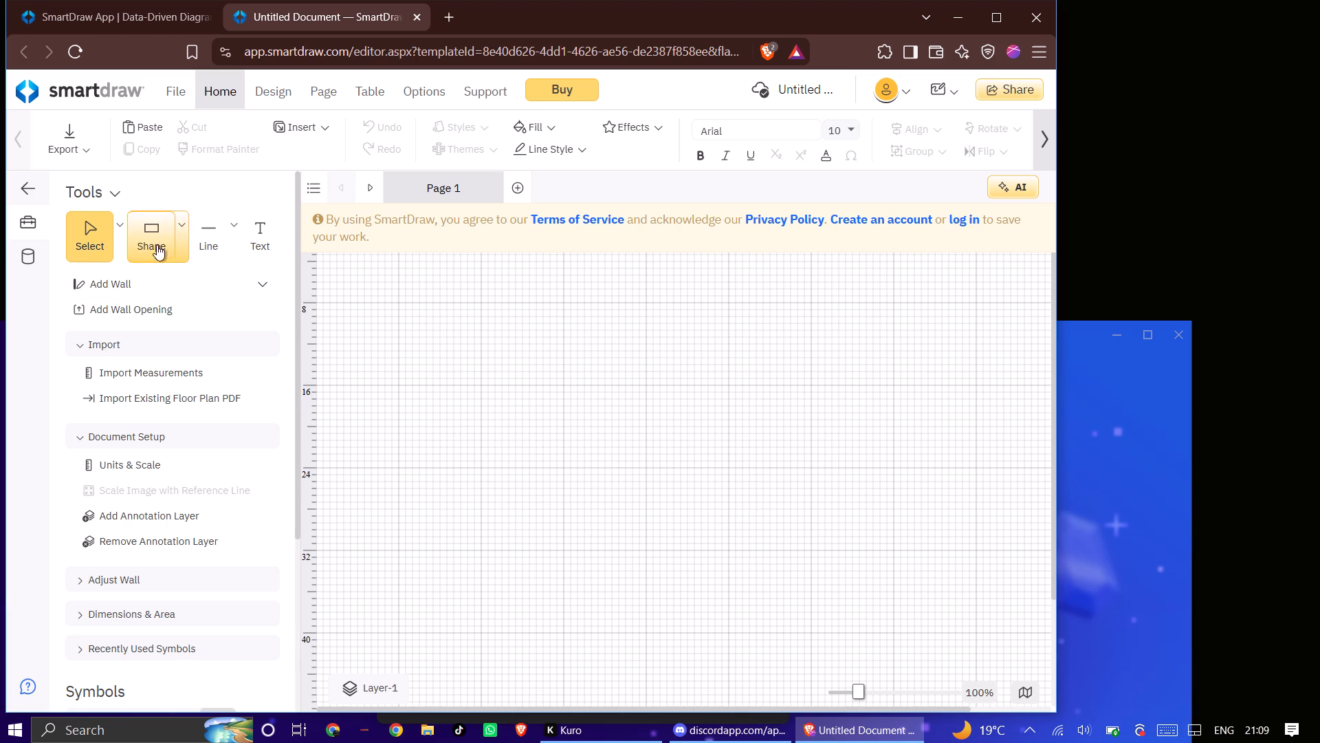
# Draw a vertical line about 13' 5" long near the page's upper-left area as the outline's first side.
pyautogui.click(192, 237)
pyautogui.moveTo(424, 282); pyautogui.dragTo(487, 320)
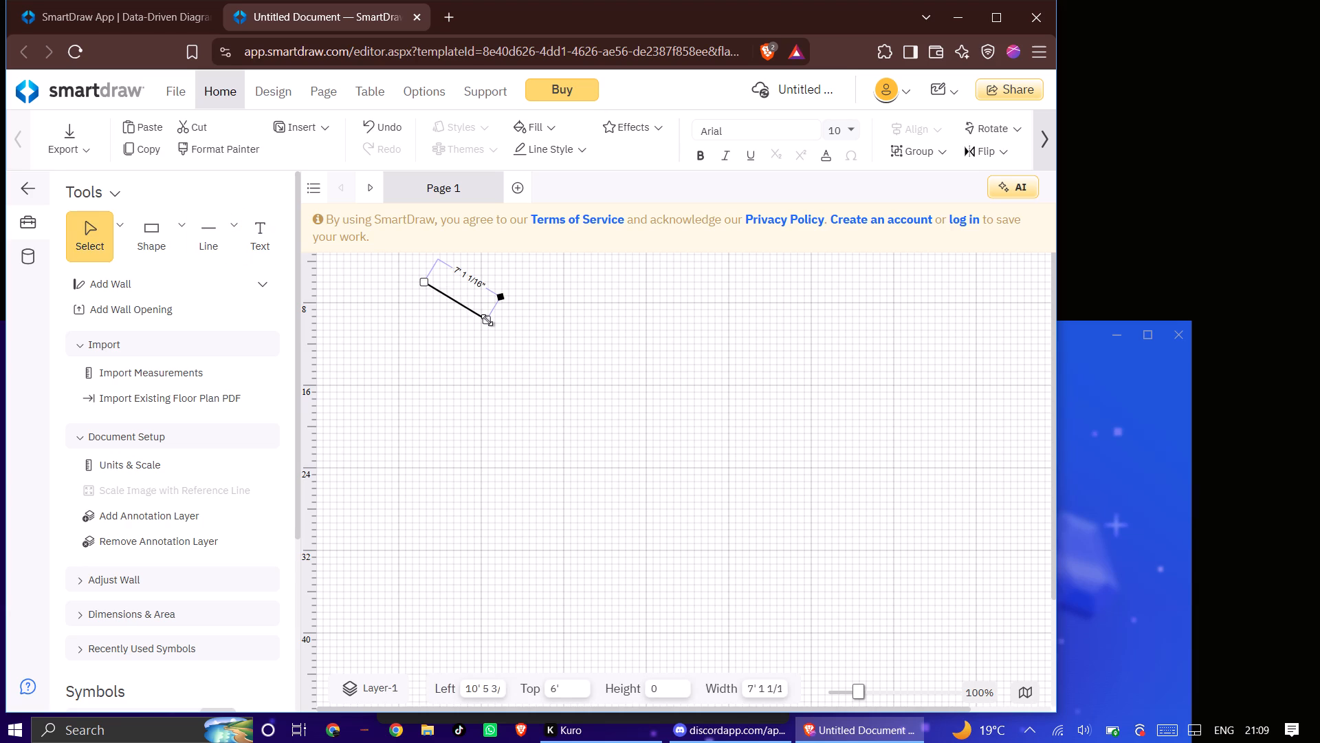
pyautogui.moveTo(487, 322); pyautogui.dragTo(406, 420)
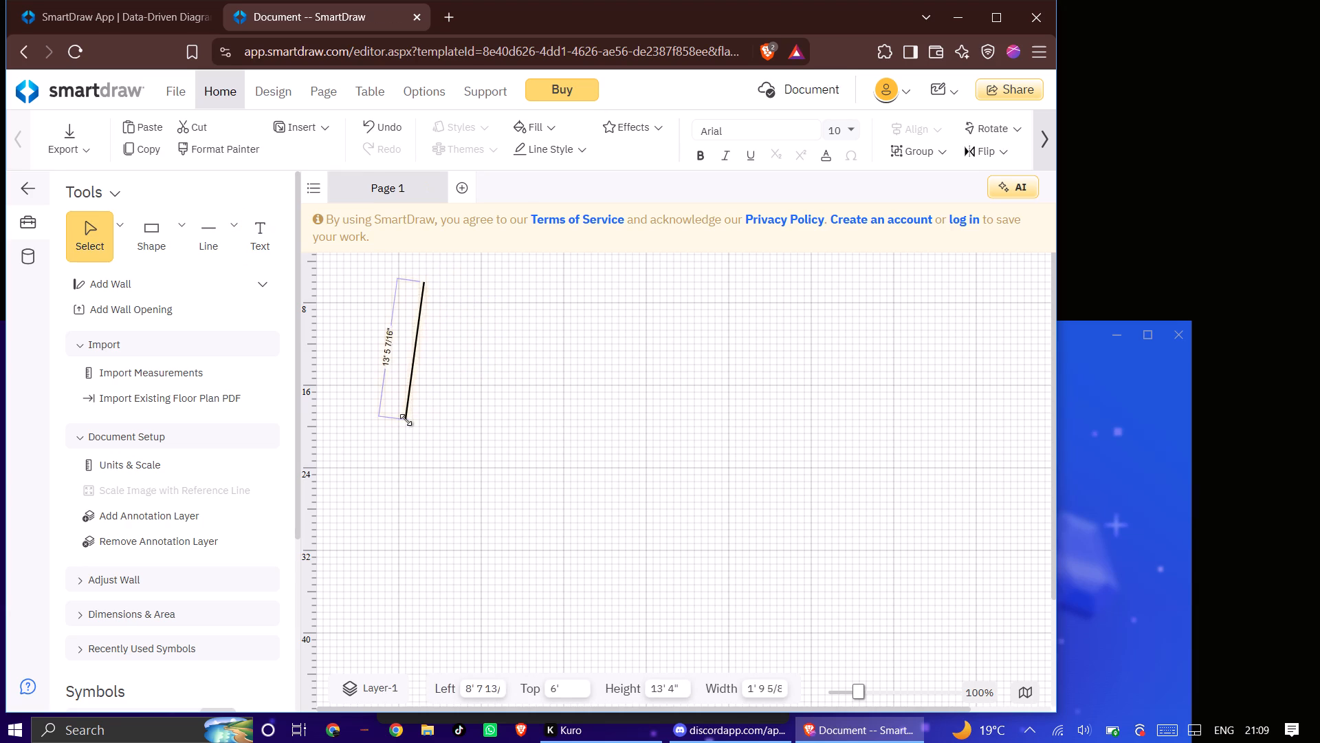
pyautogui.moveTo(406, 420); pyautogui.dragTo(428, 420)
pyautogui.rightClick(428, 420)
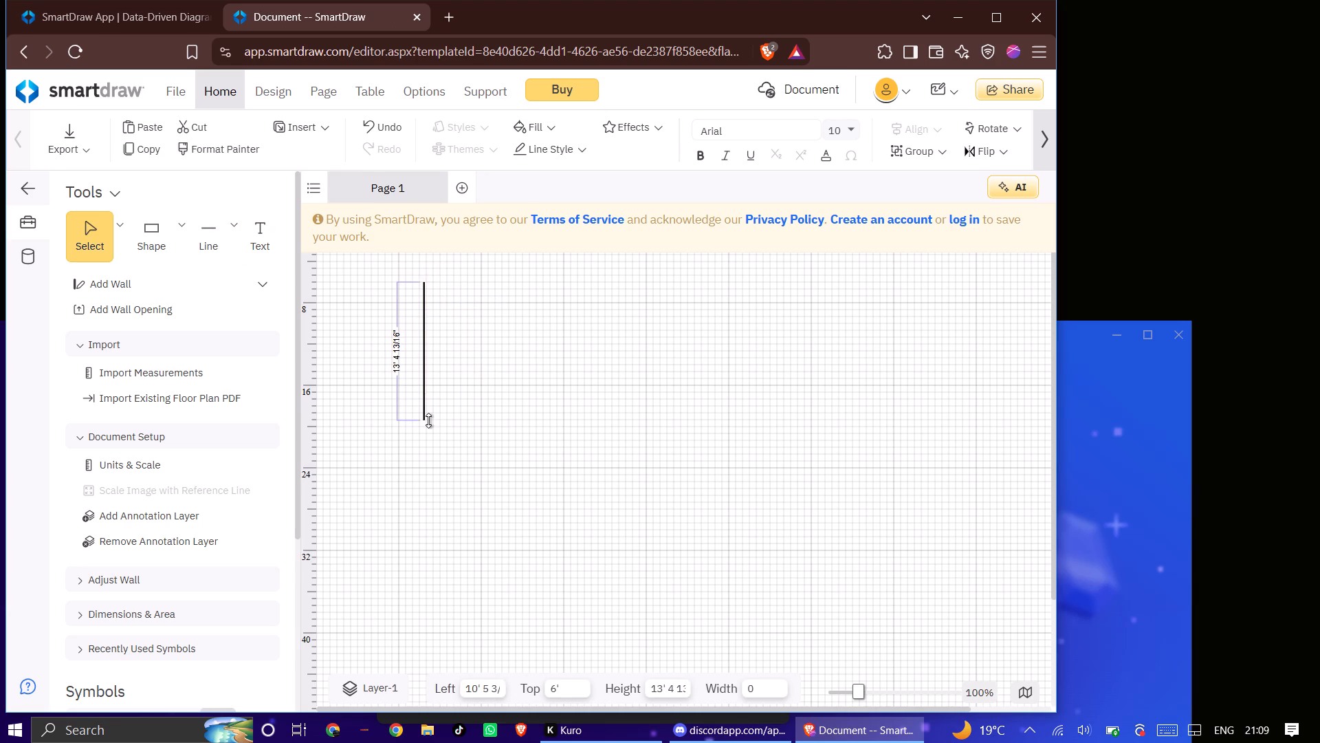
pyautogui.rightClick(414, 320)
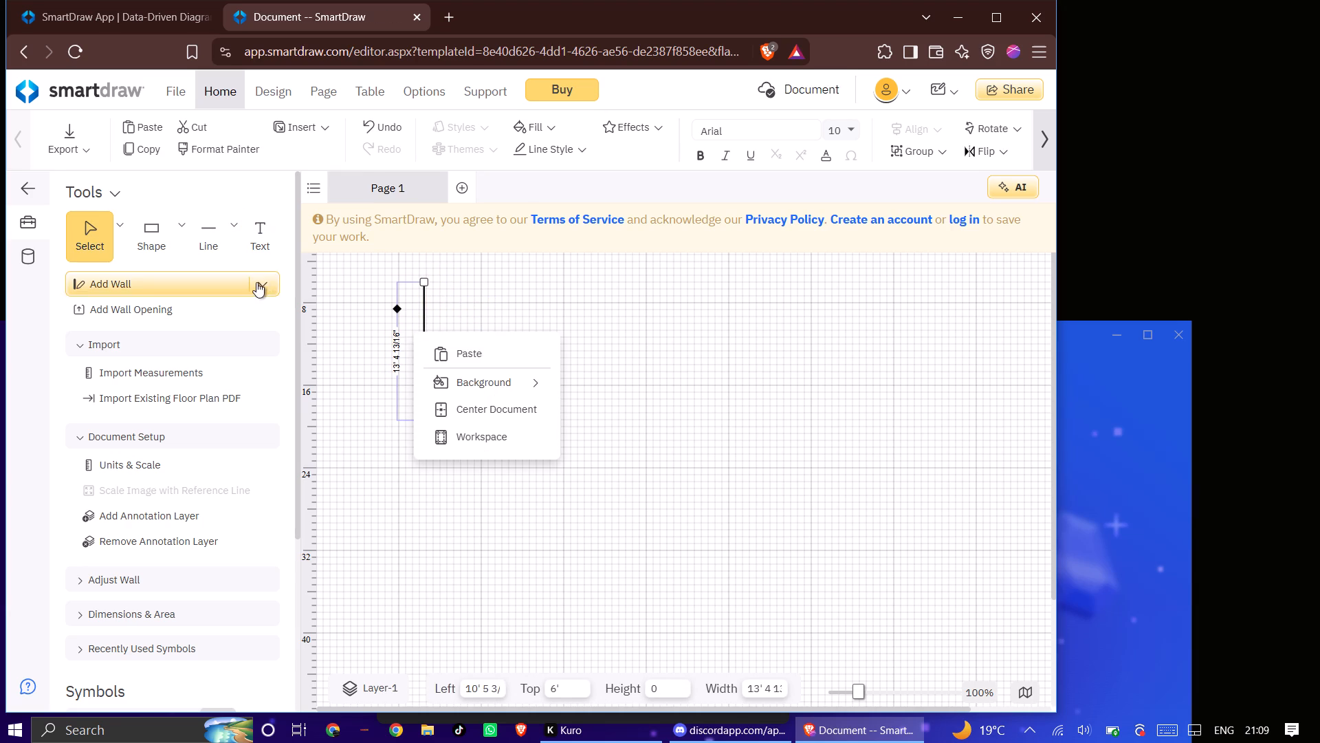
pyautogui.click(511, 330)
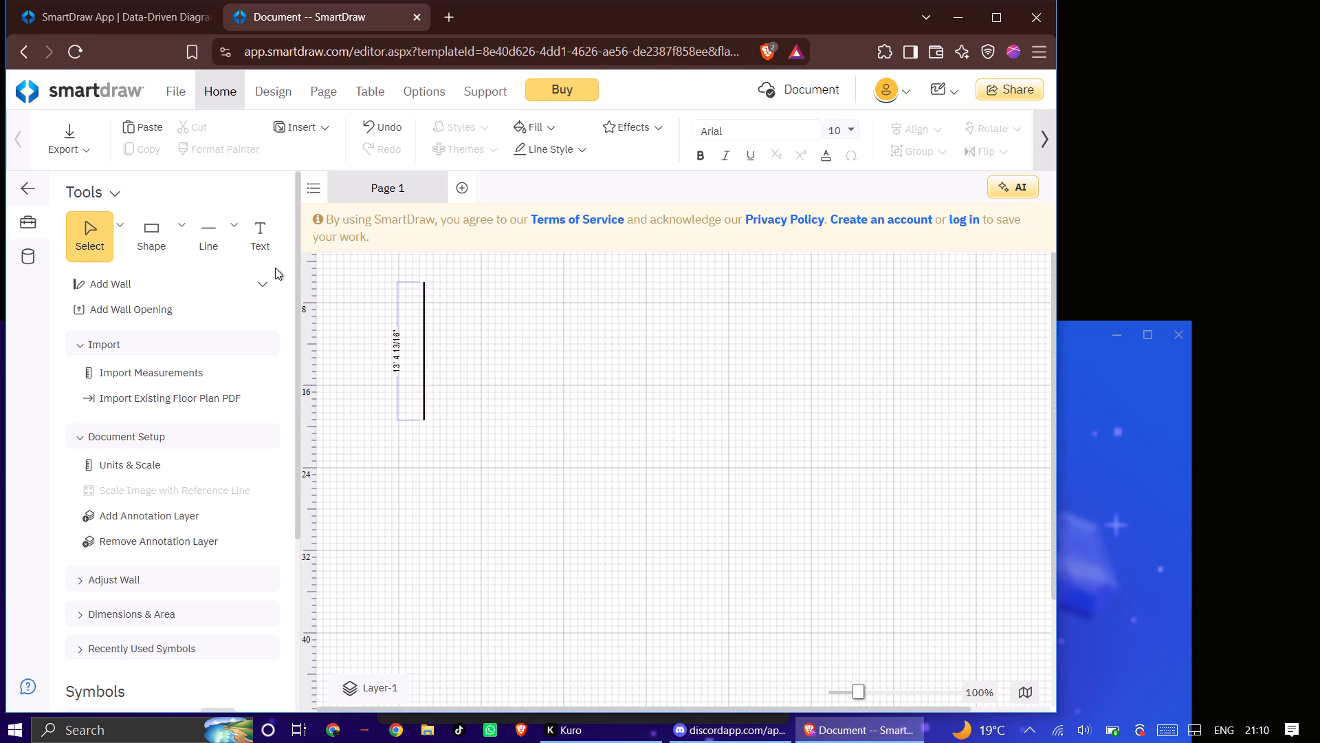
# Draw a 20' horizontal line running right from the vertical line's top end.
pyautogui.click(203, 241)
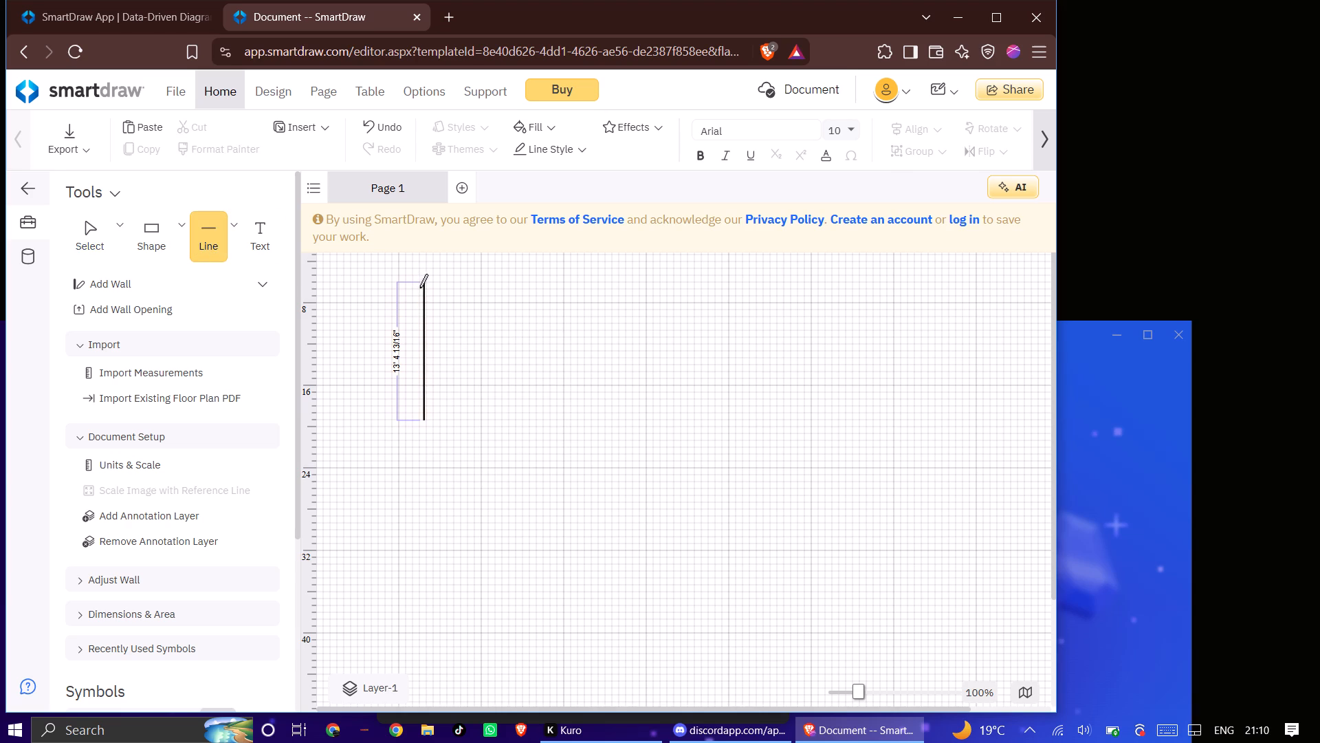
pyautogui.moveTo(423, 283); pyautogui.dragTo(616, 284)
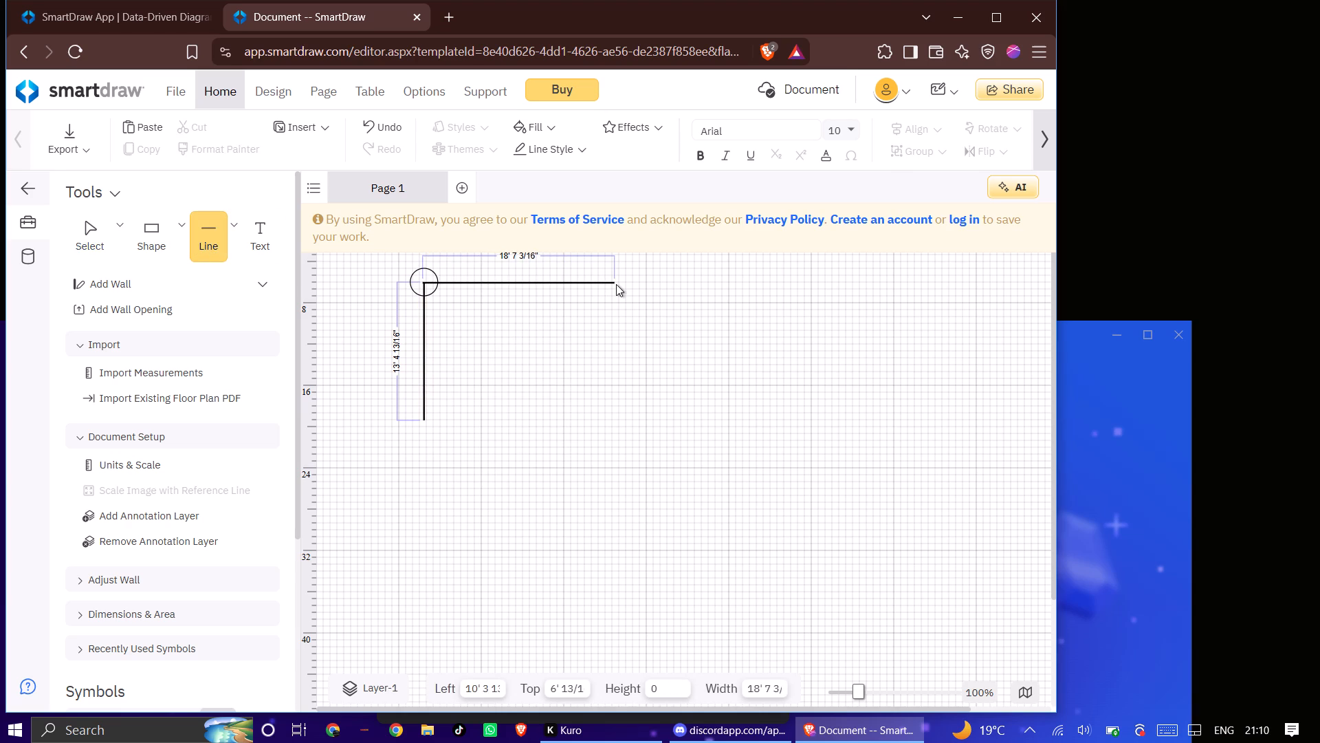
pyautogui.moveTo(616, 284); pyautogui.dragTo(629, 283)
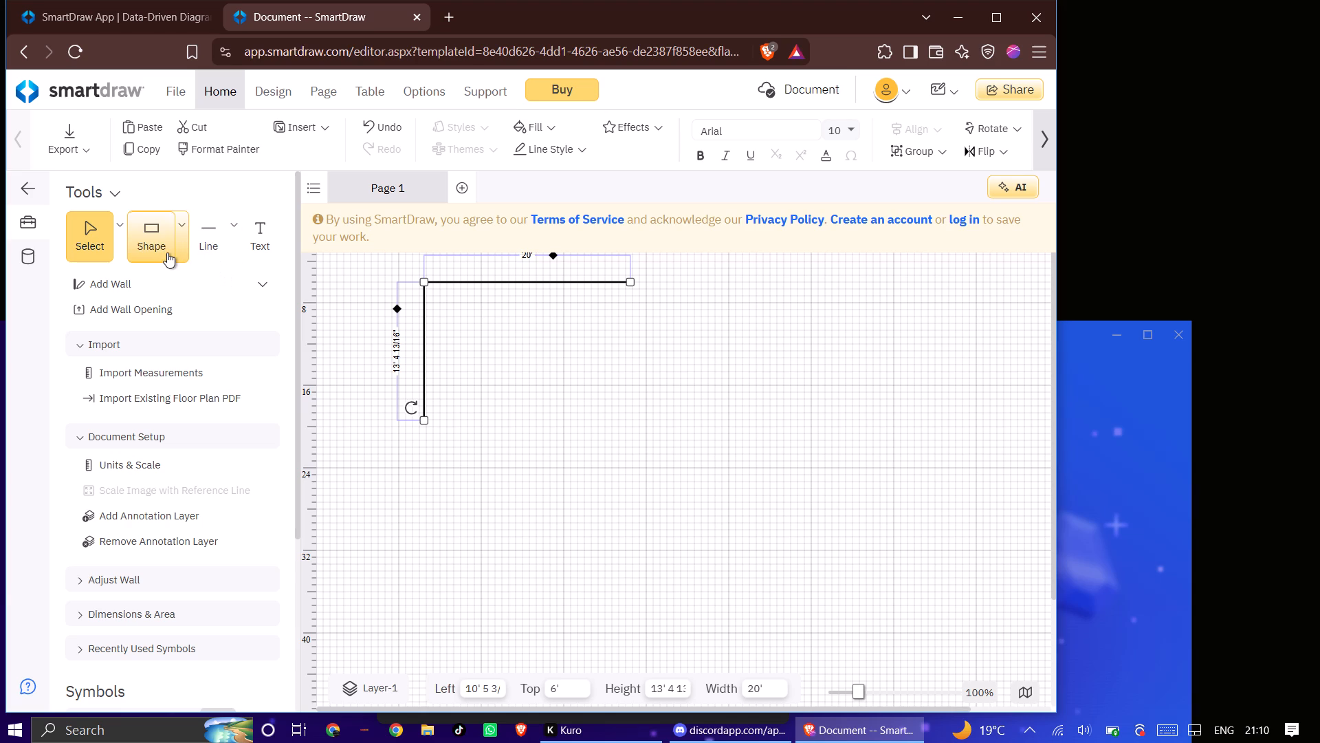
# Add a segment from the 20' line's free end, continuing it horizontally to the right for about 33' 9".
pyautogui.click(199, 245)
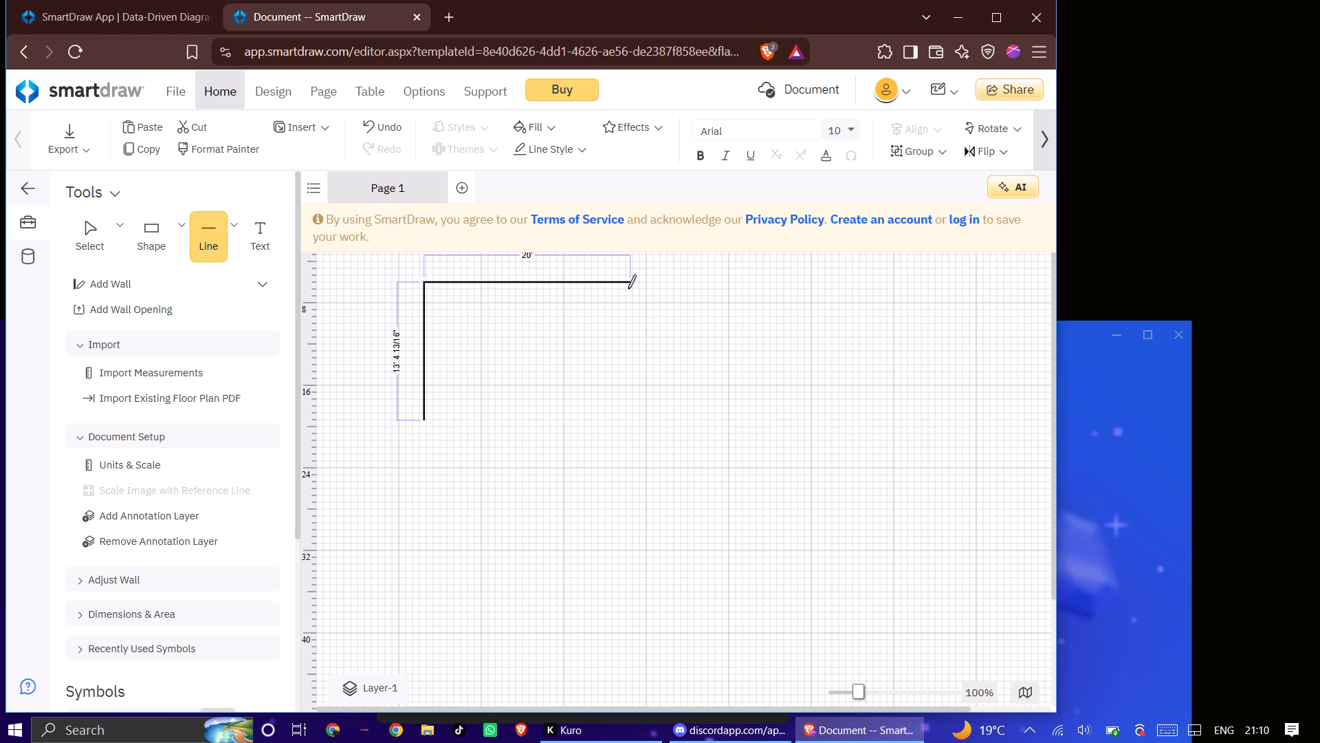
pyautogui.moveTo(630, 283); pyautogui.dragTo(632, 302)
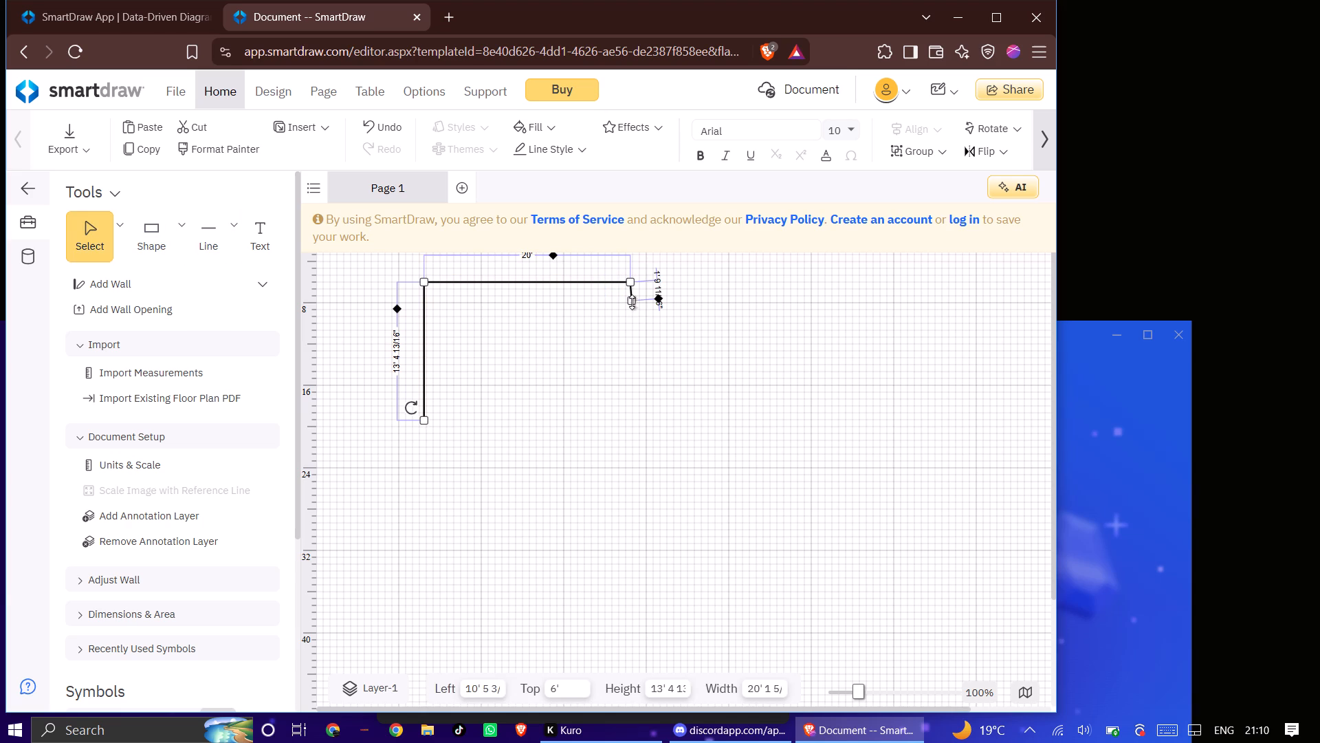
pyautogui.click(998, 17)
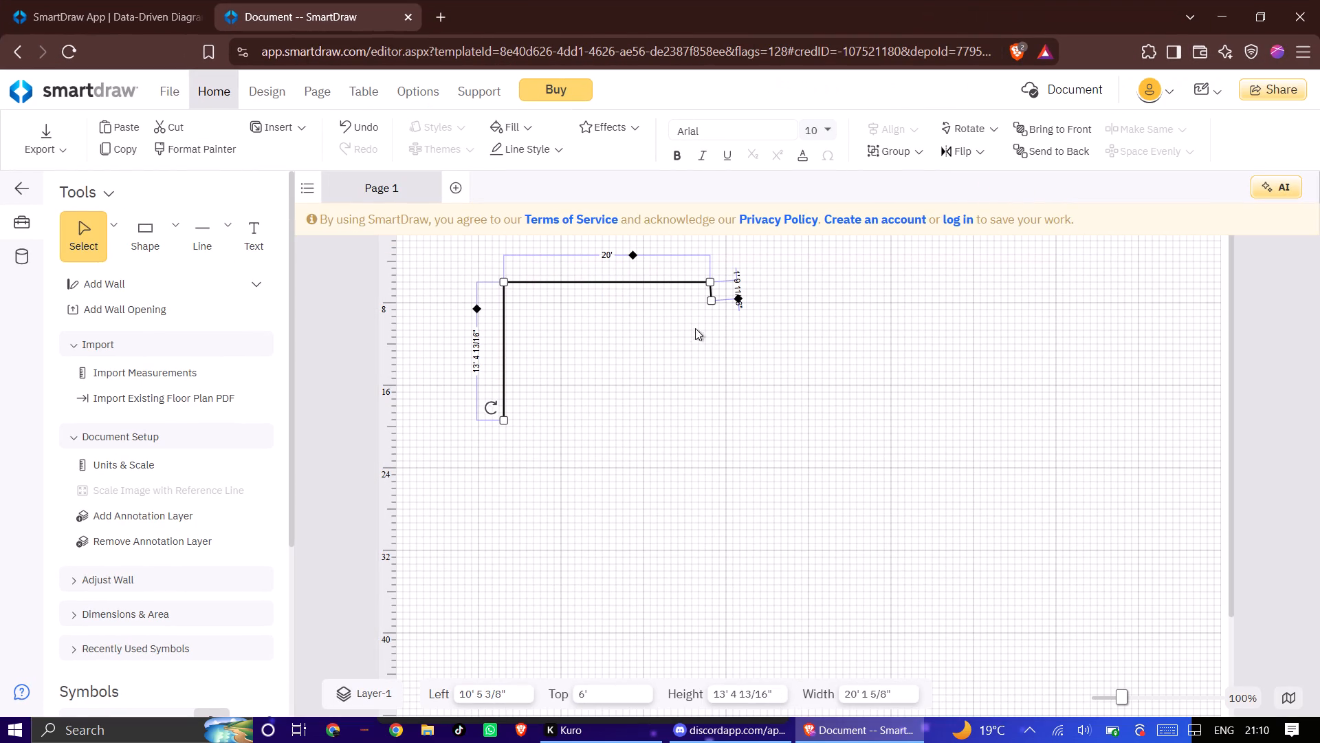
pyautogui.moveTo(714, 300); pyautogui.dragTo(703, 405)
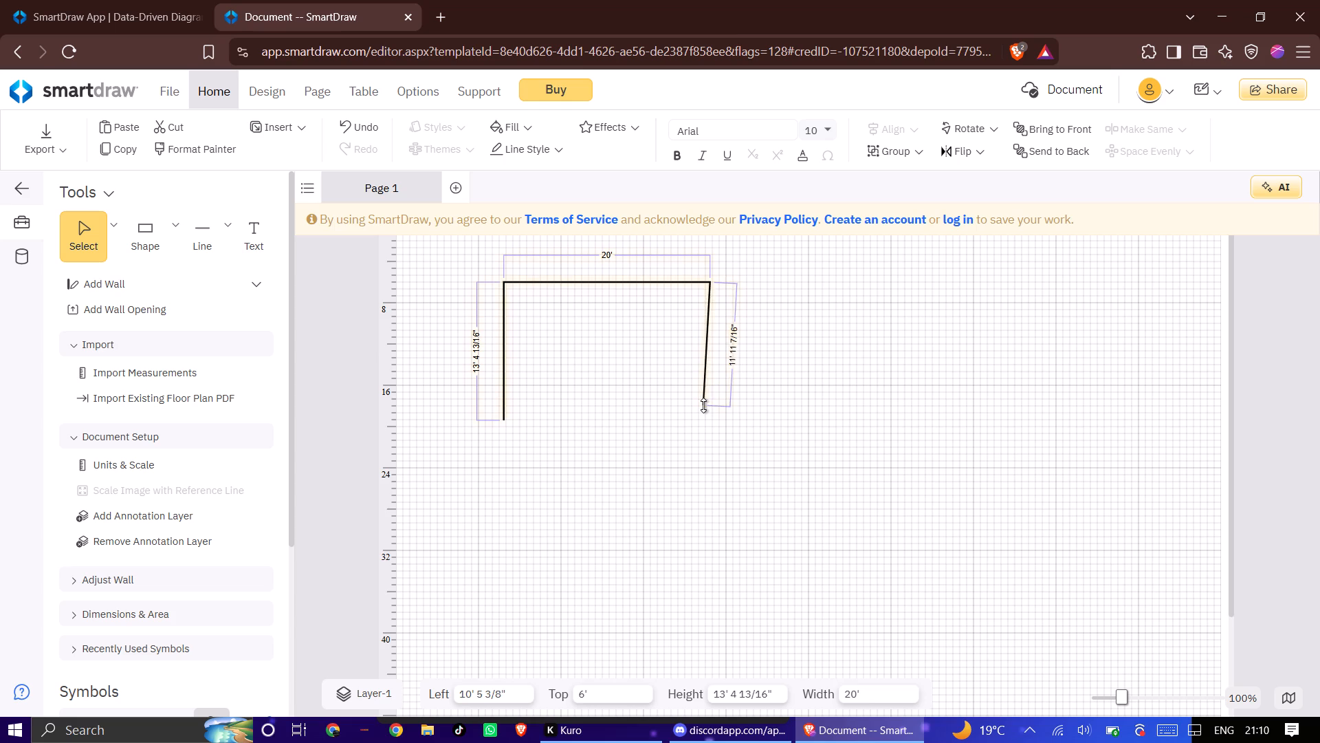
pyautogui.moveTo(703, 405); pyautogui.dragTo(706, 421)
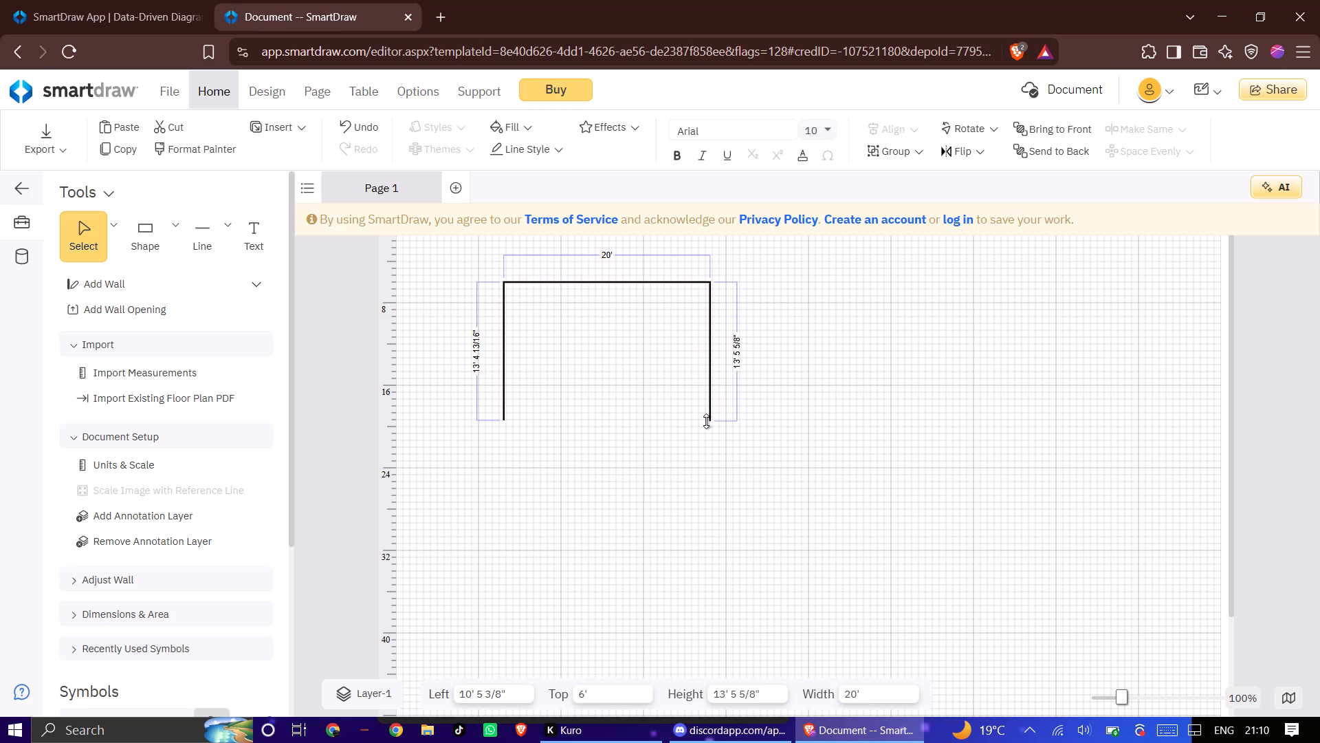
pyautogui.moveTo(706, 421); pyautogui.dragTo(709, 413)
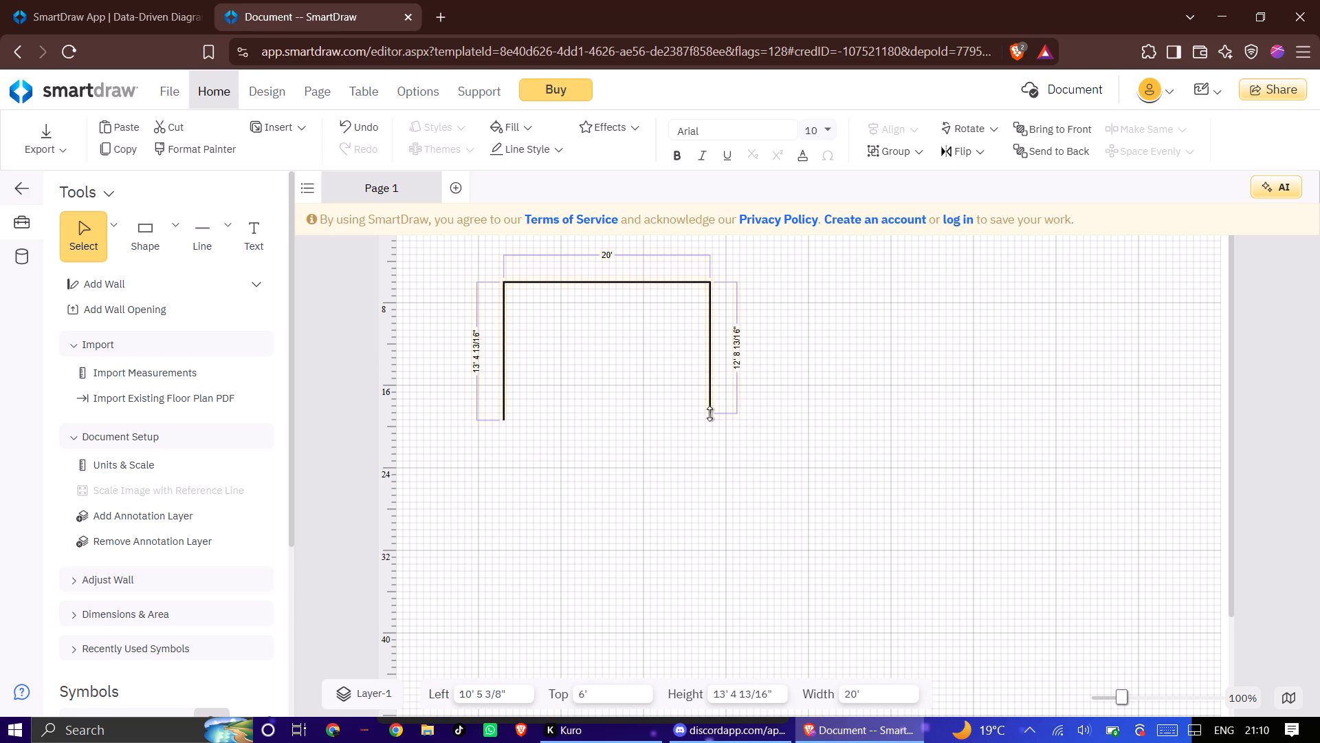
pyautogui.moveTo(709, 413); pyautogui.dragTo(709, 418)
pyautogui.moveTo(709, 418); pyautogui.dragTo(709, 419)
pyautogui.moveTo(709, 419); pyautogui.dragTo(709, 426)
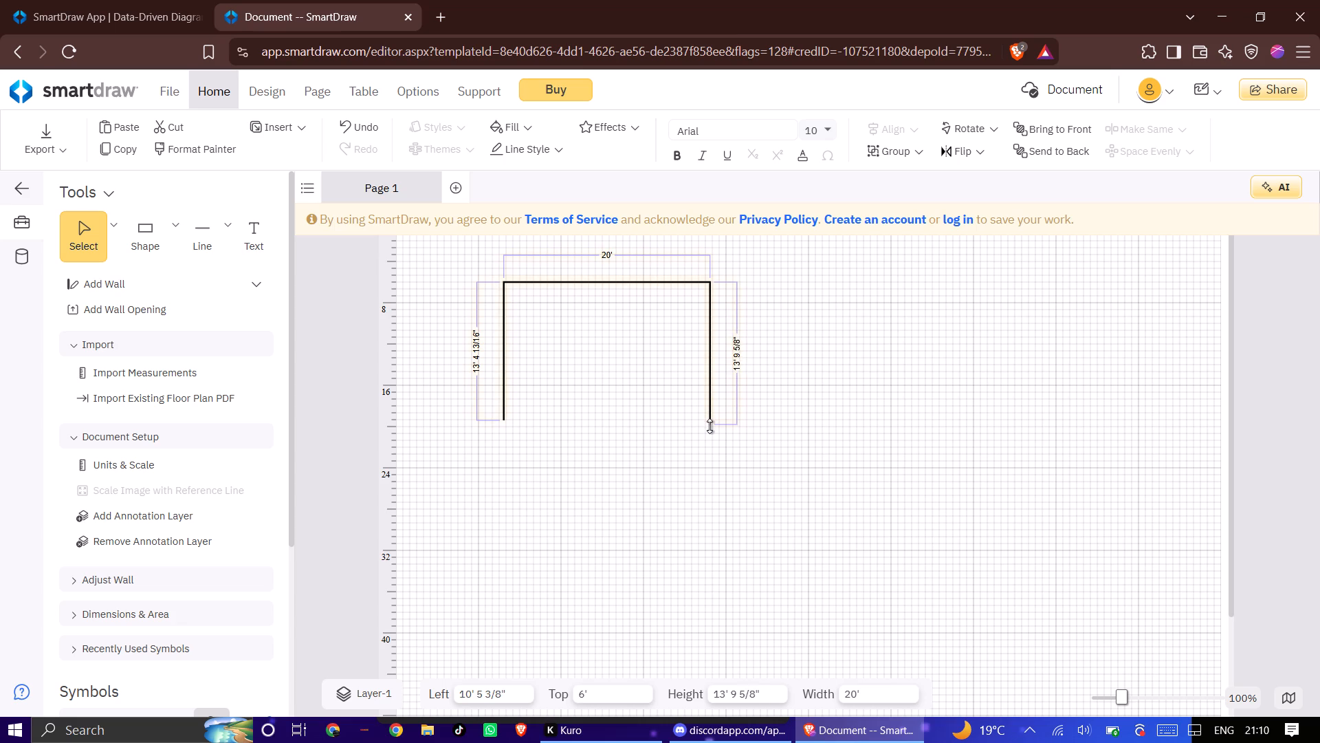
pyautogui.moveTo(709, 426); pyautogui.dragTo(956, 283)
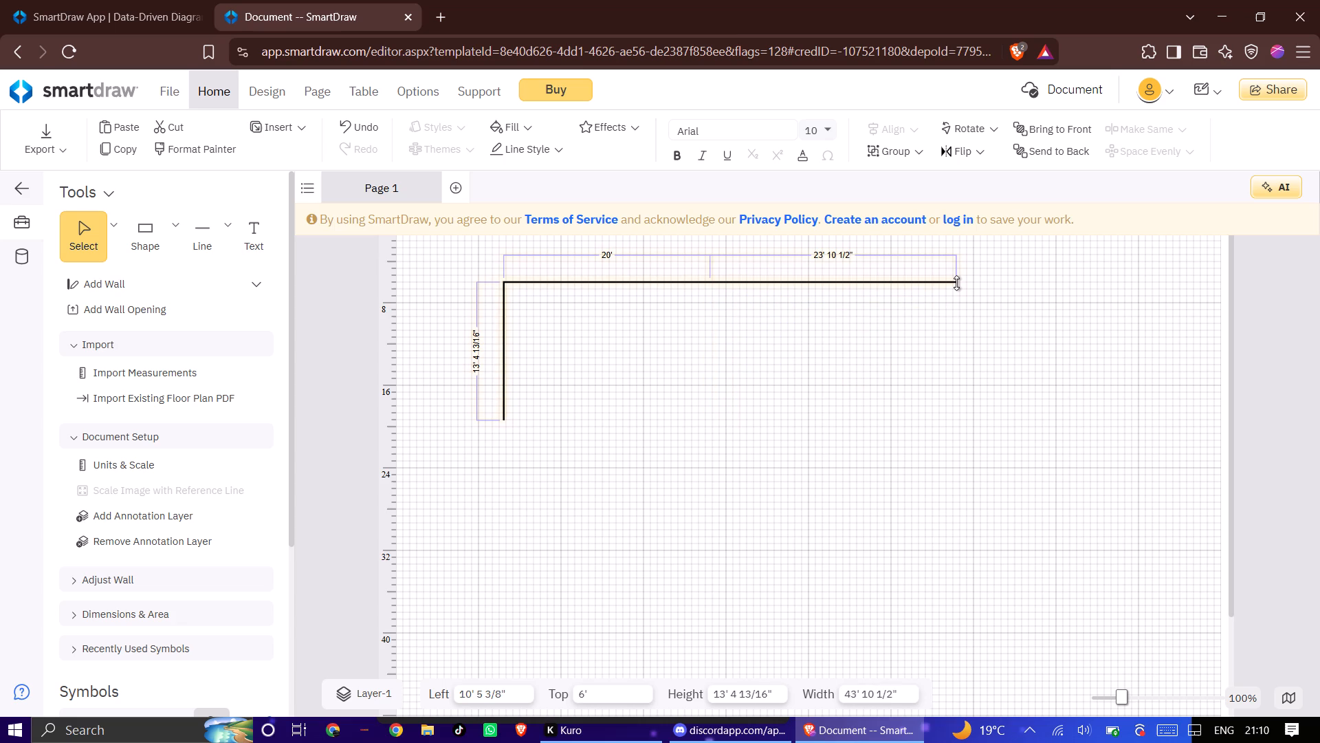
pyautogui.moveTo(956, 283); pyautogui.dragTo(1058, 277)
pyautogui.click(1058, 277)
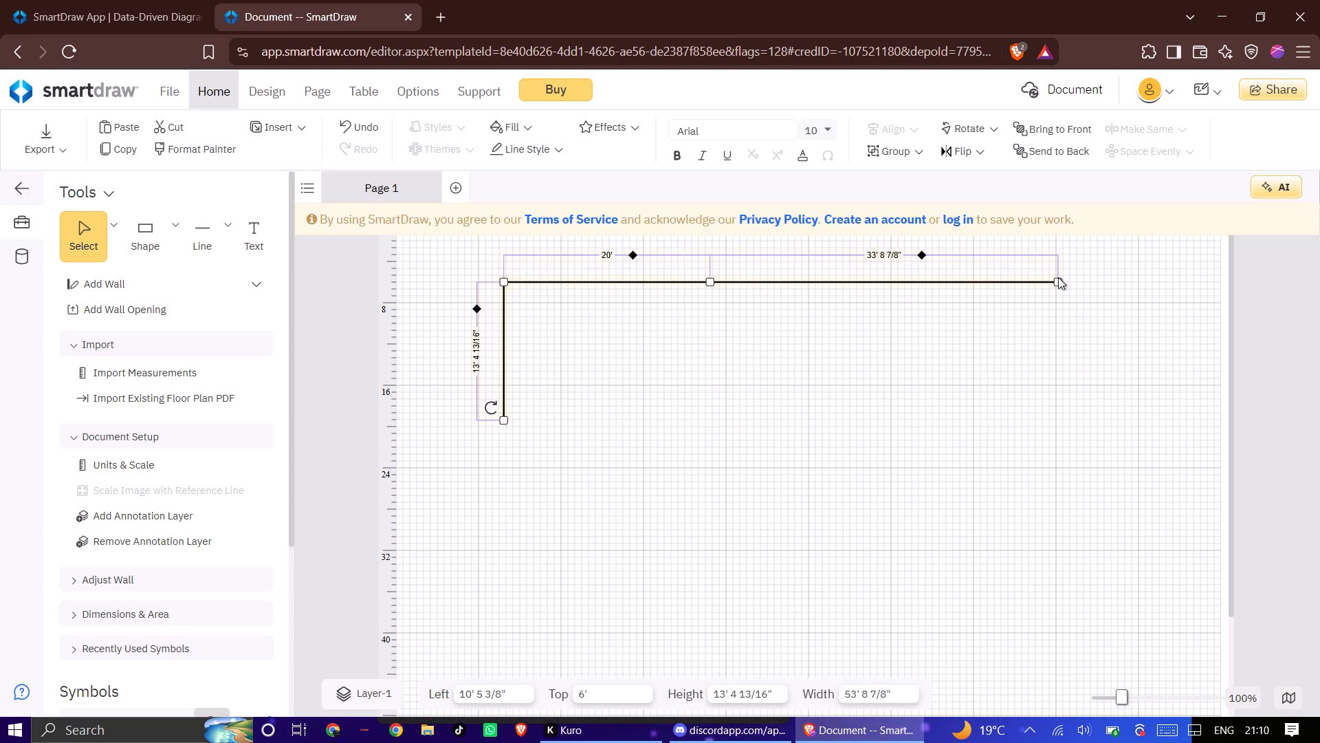
# Draw a vertical line about 18' long down from the right end of the top line.
pyautogui.click(214, 241)
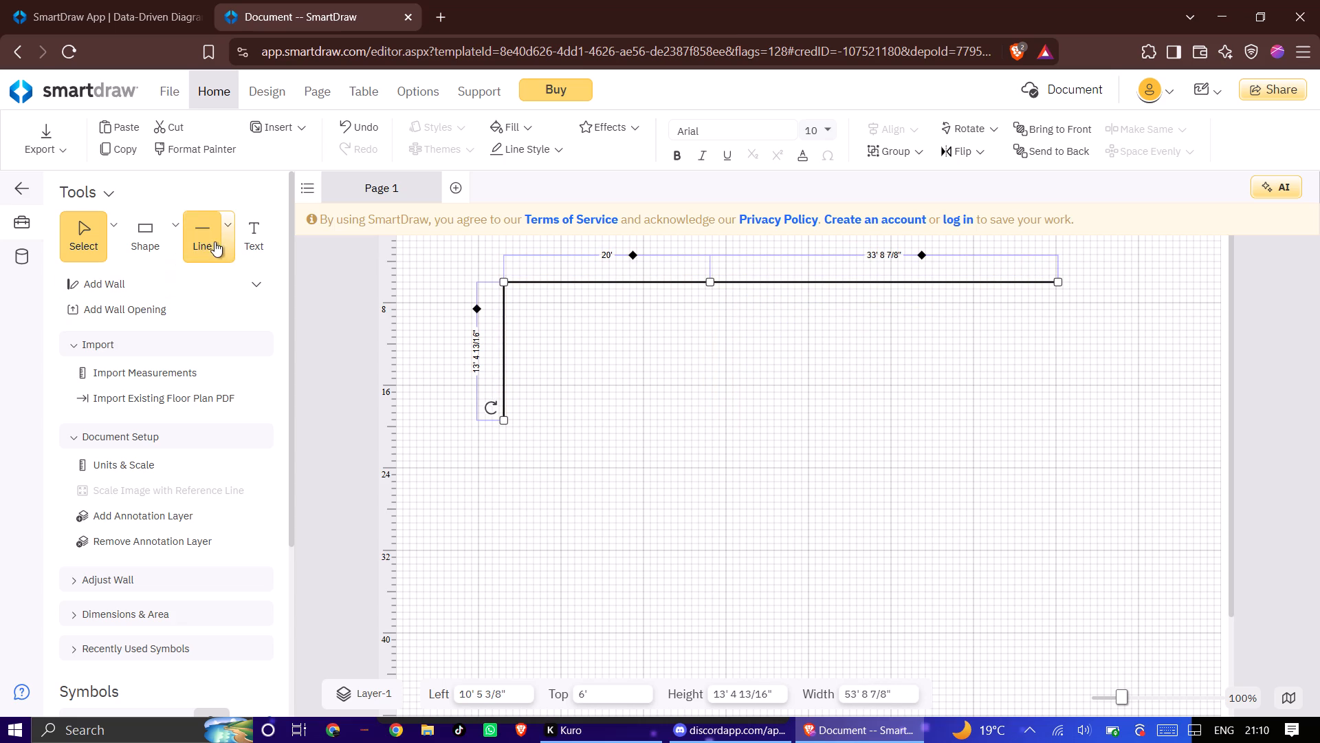
pyautogui.moveTo(1056, 284); pyautogui.dragTo(1053, 431)
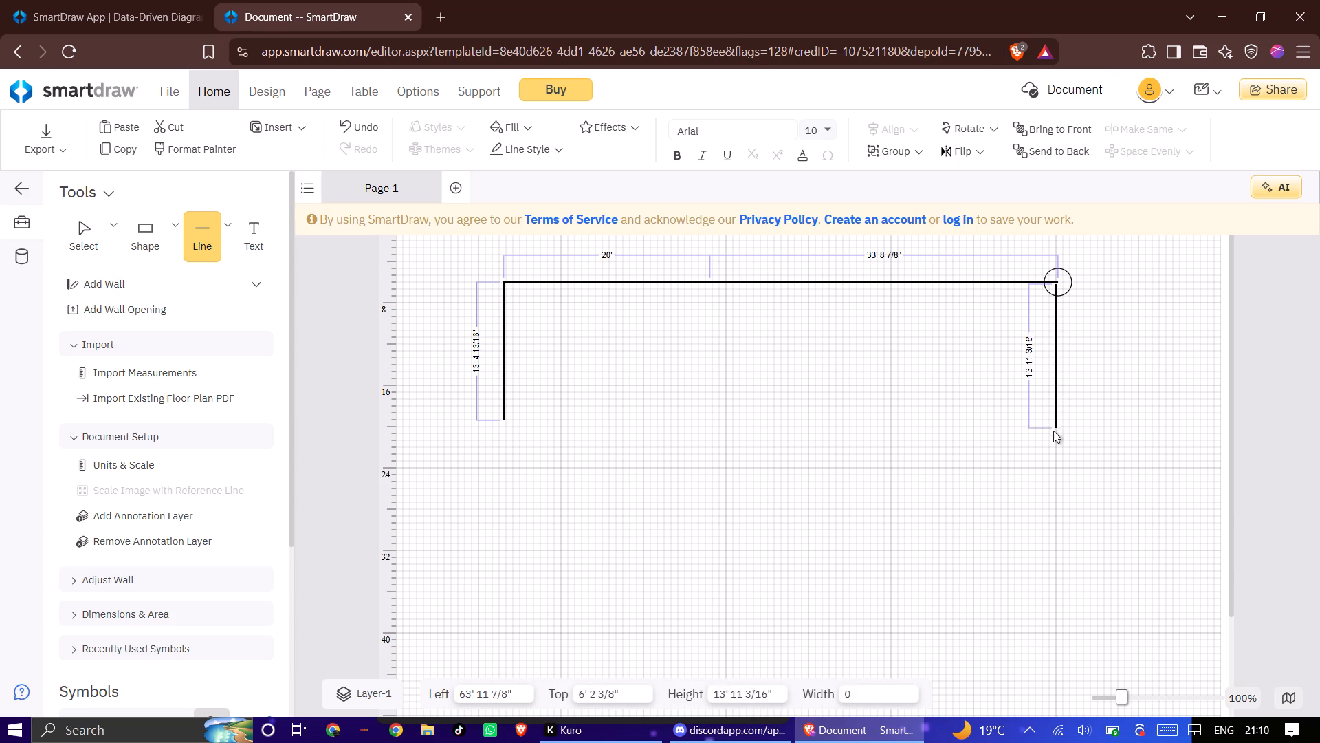
pyautogui.moveTo(1053, 431); pyautogui.dragTo(1054, 466)
pyautogui.moveTo(1054, 466); pyautogui.dragTo(1055, 468)
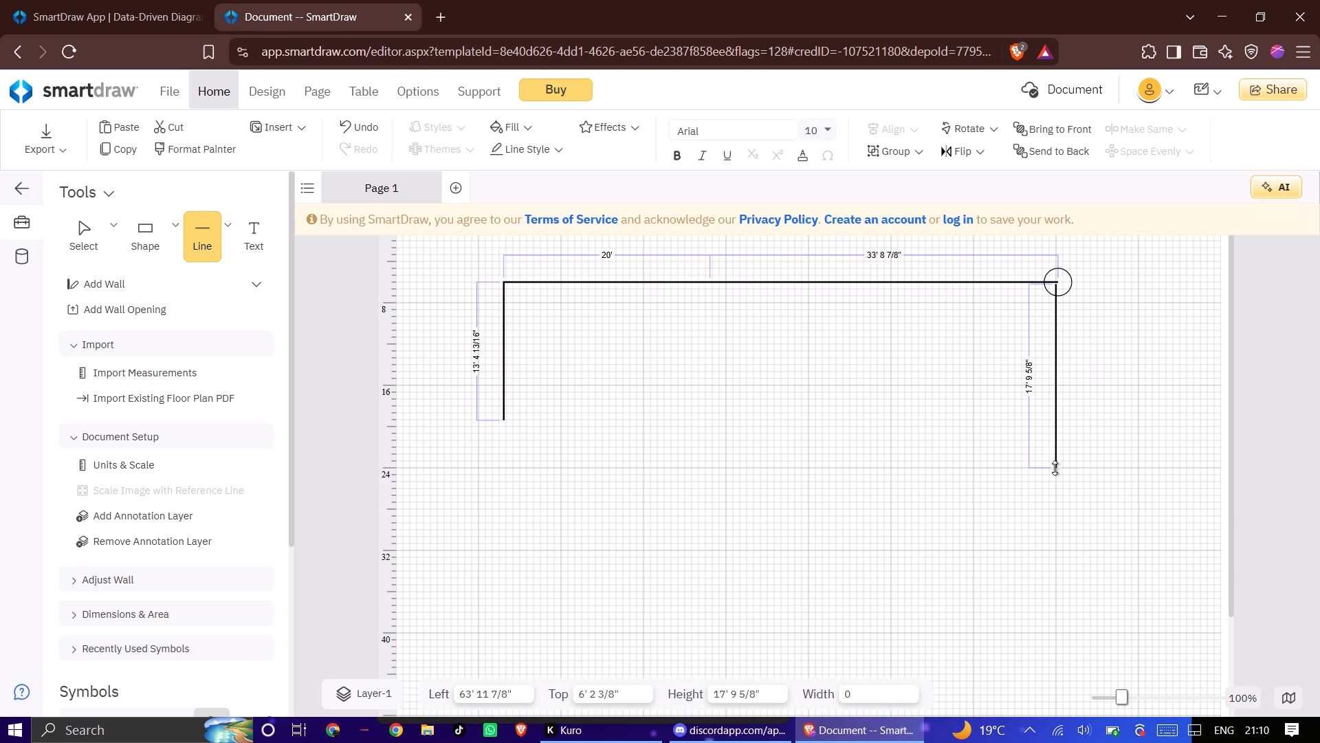
pyautogui.click(1055, 468)
# Lengthen the left vertical line downward to about 17' 11", level with the right line's lower end.
pyautogui.moveTo(505, 418); pyautogui.dragTo(505, 422)
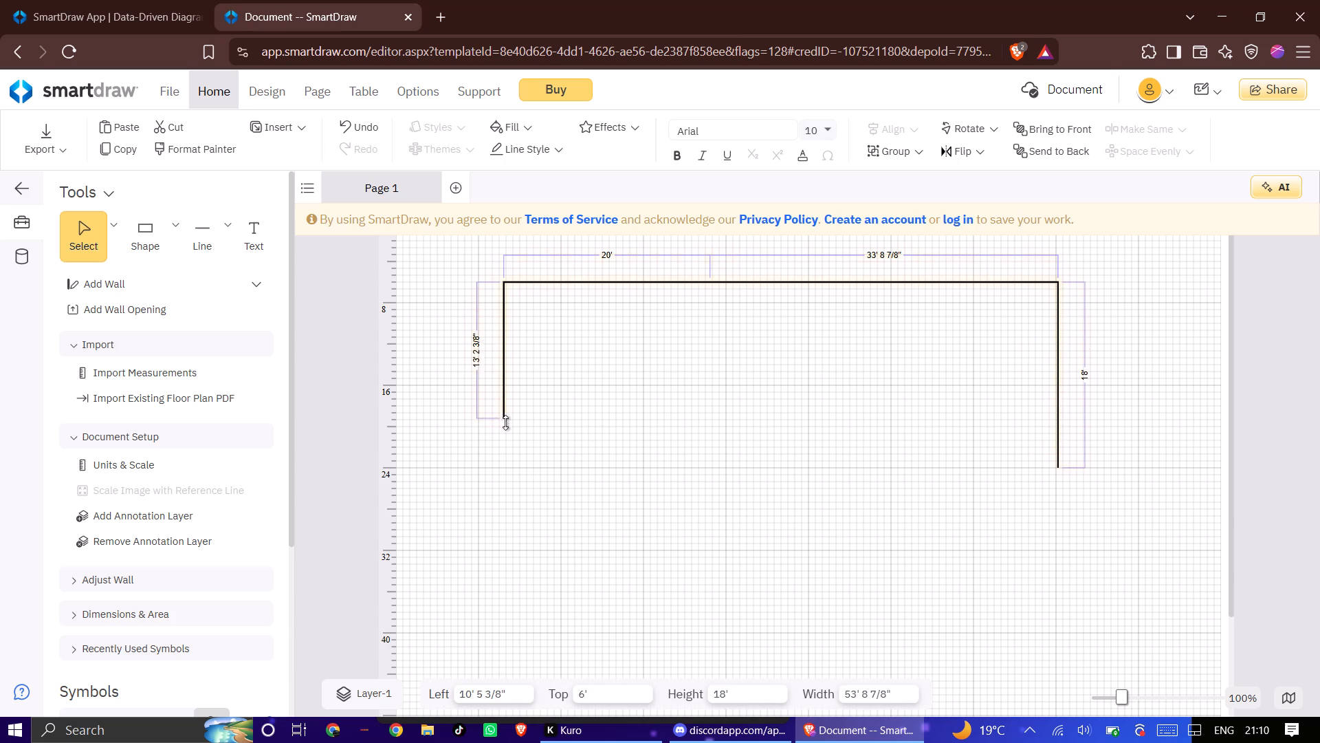
pyautogui.moveTo(505, 422); pyautogui.dragTo(507, 467)
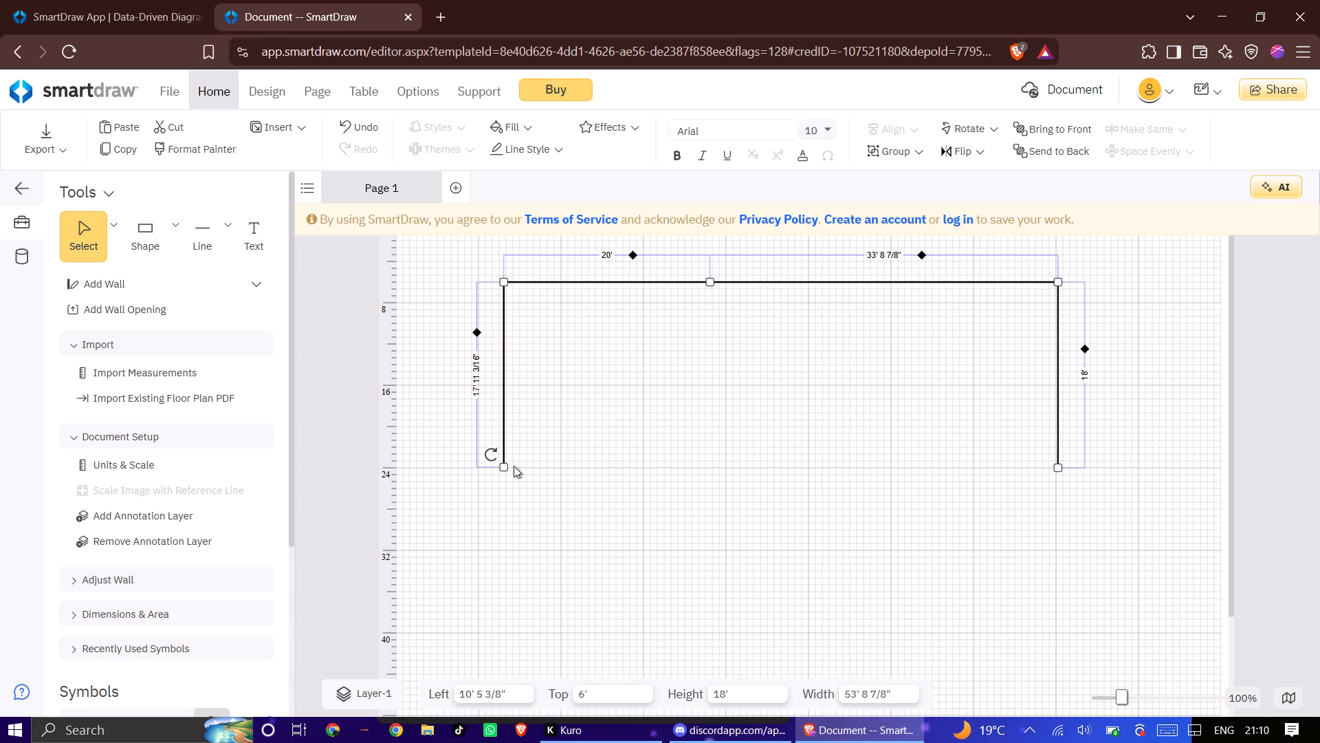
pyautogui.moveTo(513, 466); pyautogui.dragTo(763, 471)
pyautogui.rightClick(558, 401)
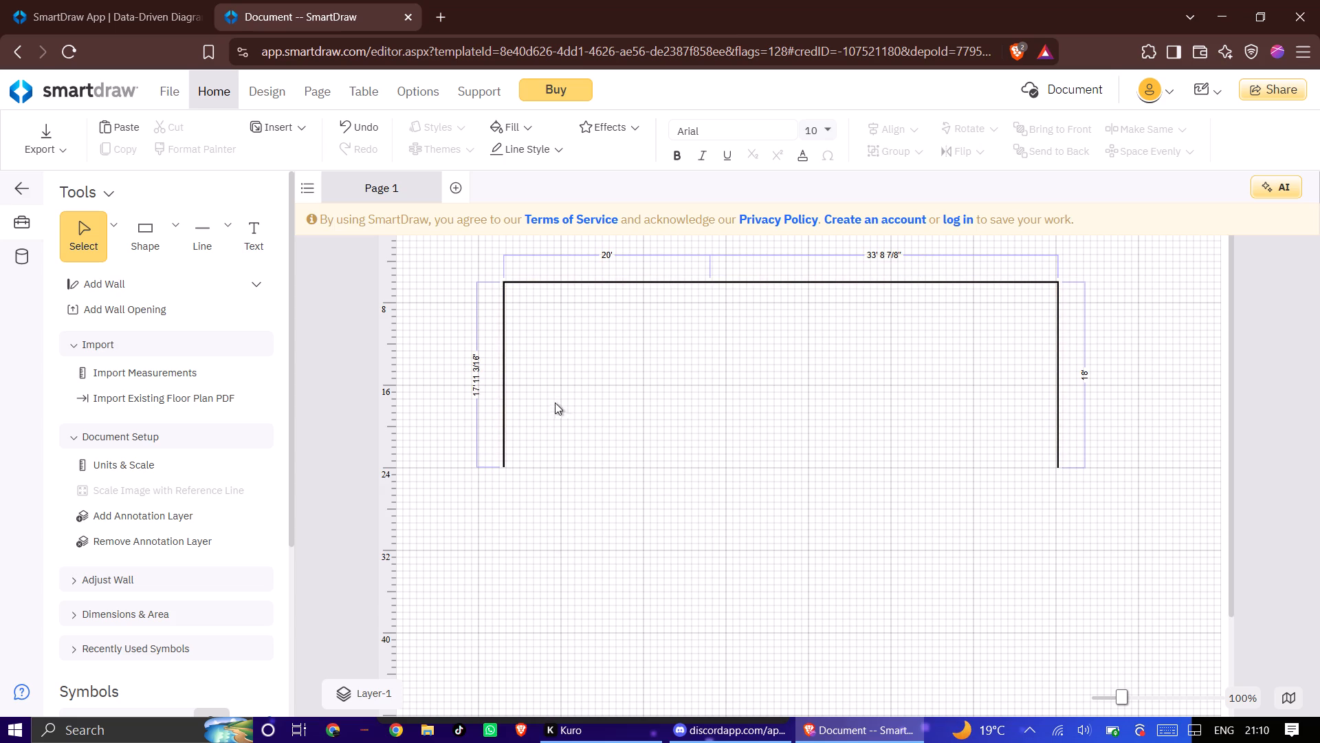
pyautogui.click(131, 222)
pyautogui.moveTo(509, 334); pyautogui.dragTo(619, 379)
# Draw a curved line about 22' 8" long from the left vertical line's lower end, rising rightward into the outline.
pyautogui.click(200, 236)
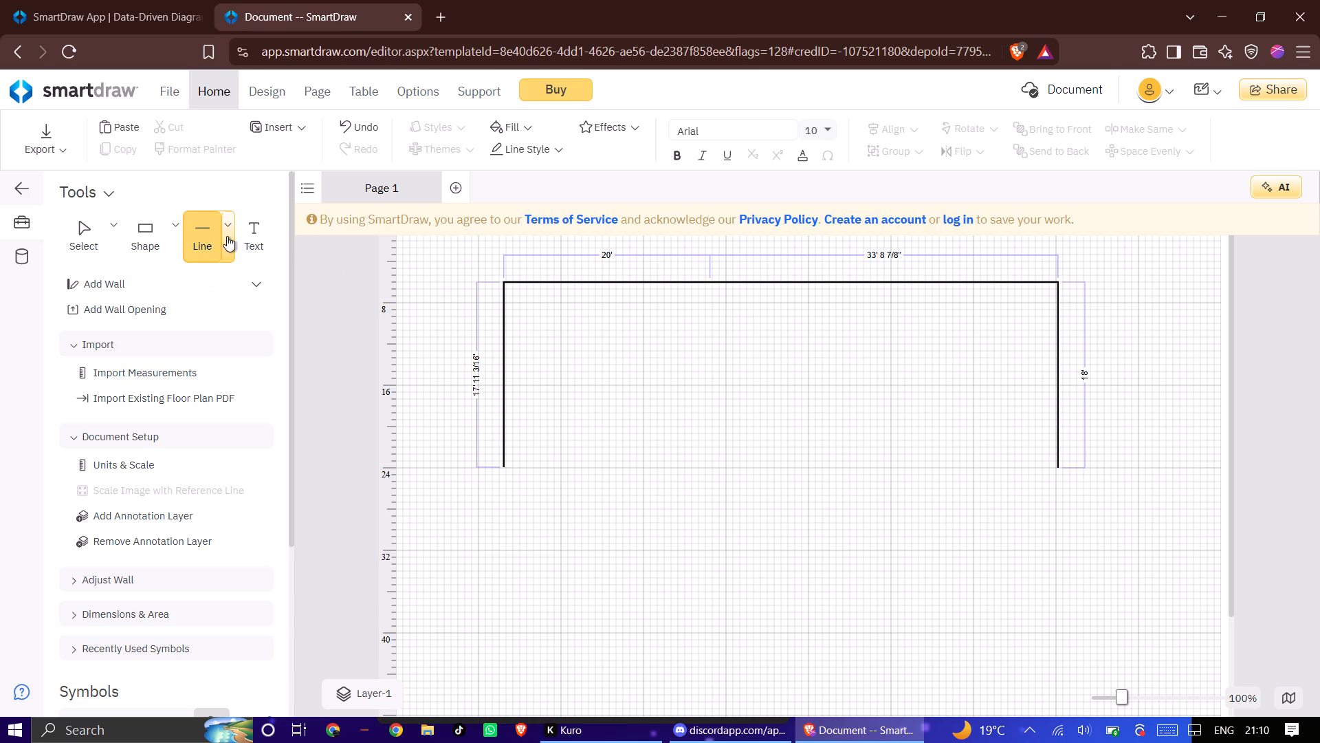
pyautogui.click(228, 236)
pyautogui.click(315, 317)
pyautogui.moveTo(505, 466); pyautogui.dragTo(636, 422)
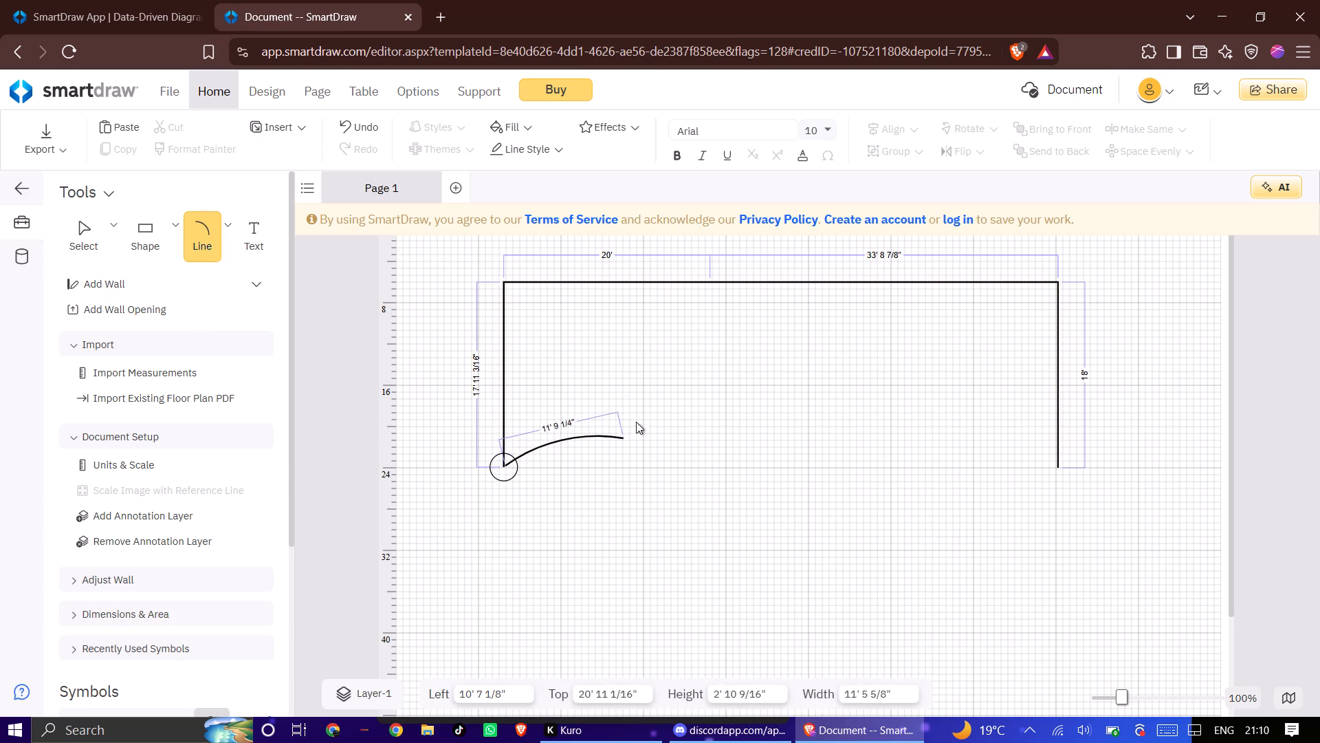
pyautogui.moveTo(636, 422); pyautogui.dragTo(745, 347)
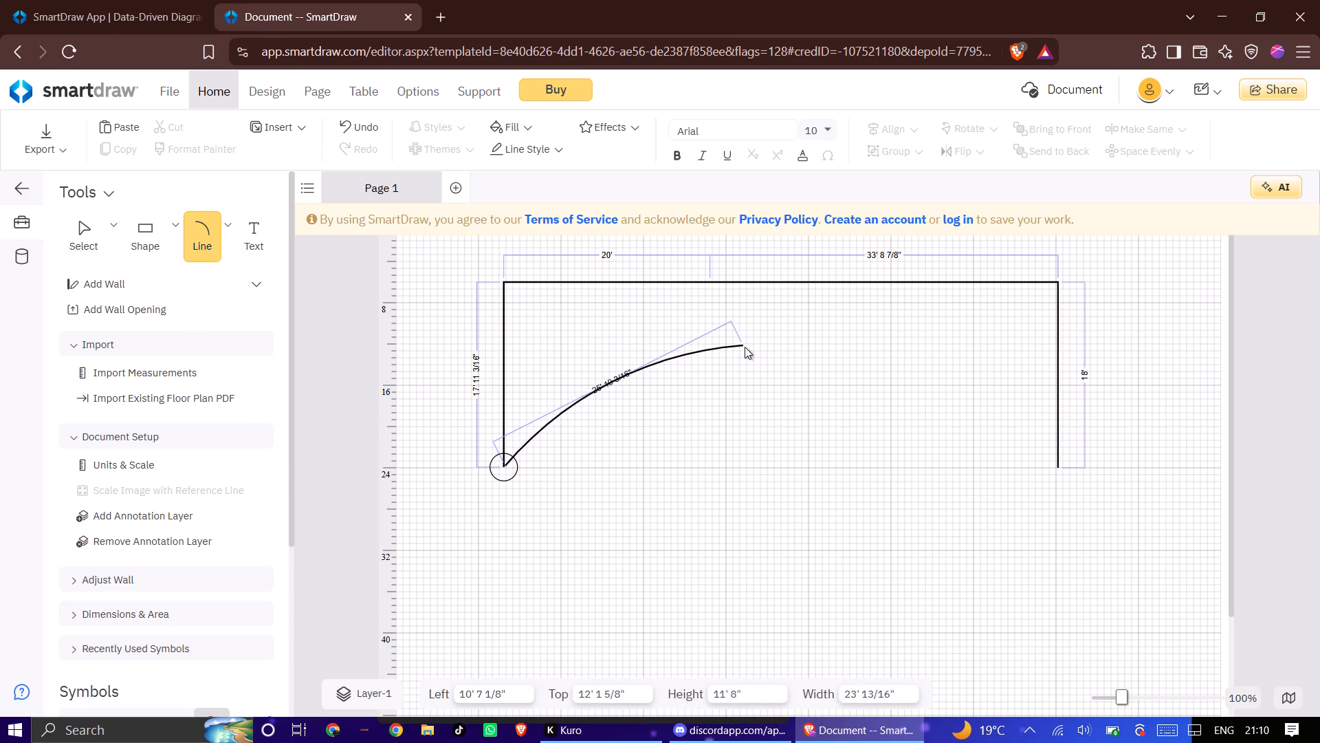
pyautogui.moveTo(745, 347); pyautogui.dragTo(789, 369)
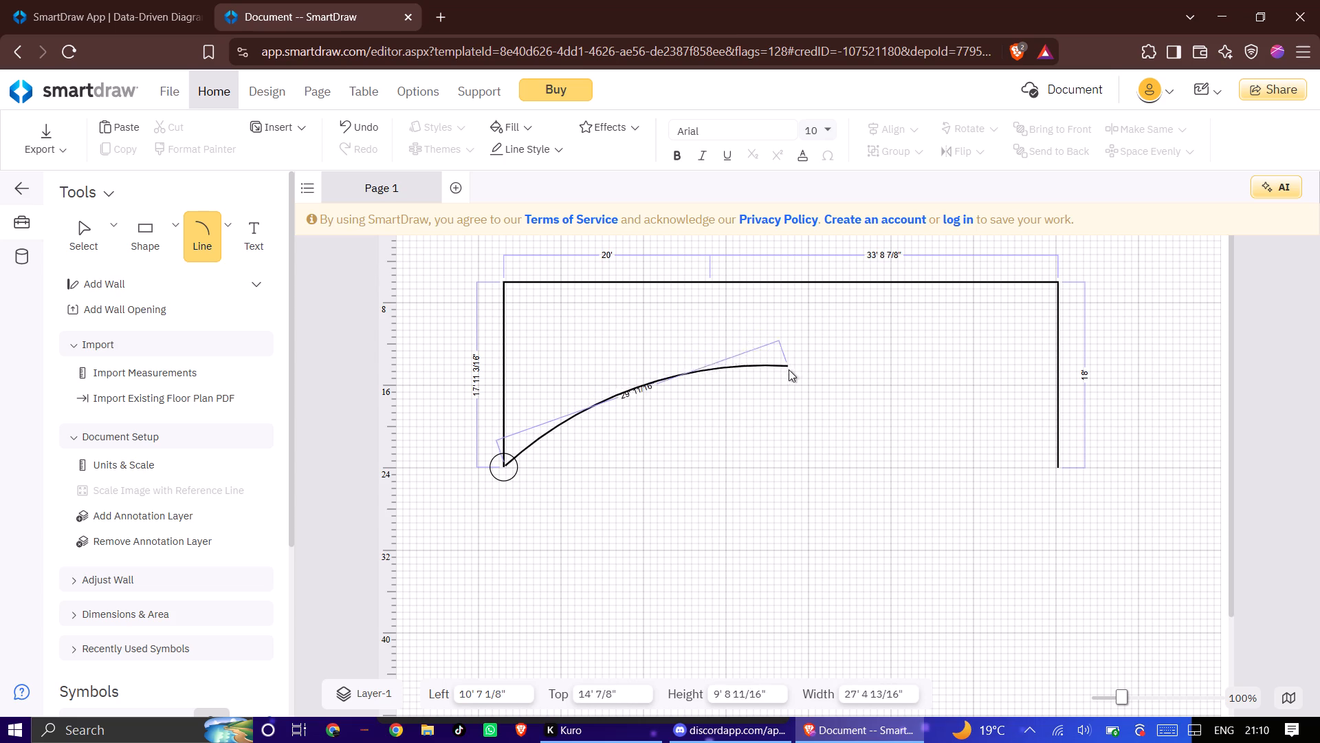
pyautogui.moveTo(789, 369); pyautogui.dragTo(724, 375)
pyautogui.click(725, 375)
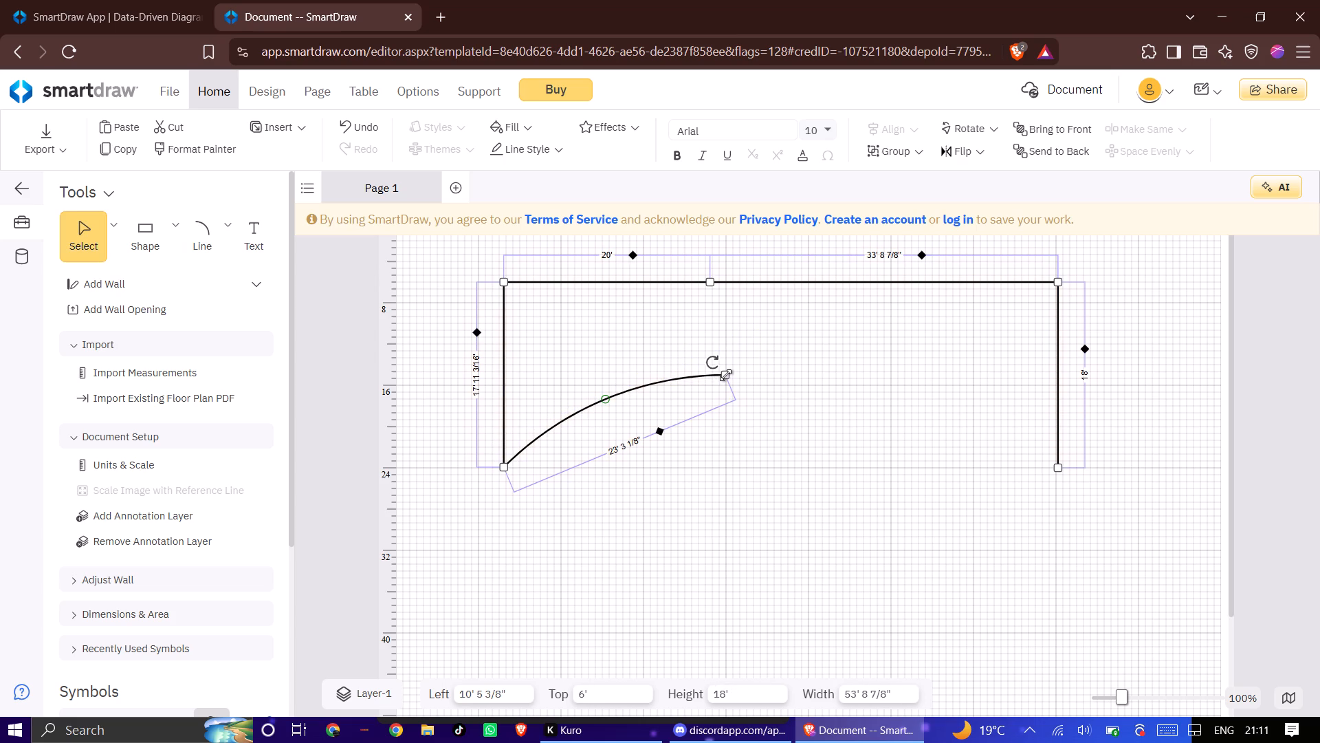
pyautogui.moveTo(723, 375); pyautogui.dragTo(723, 385)
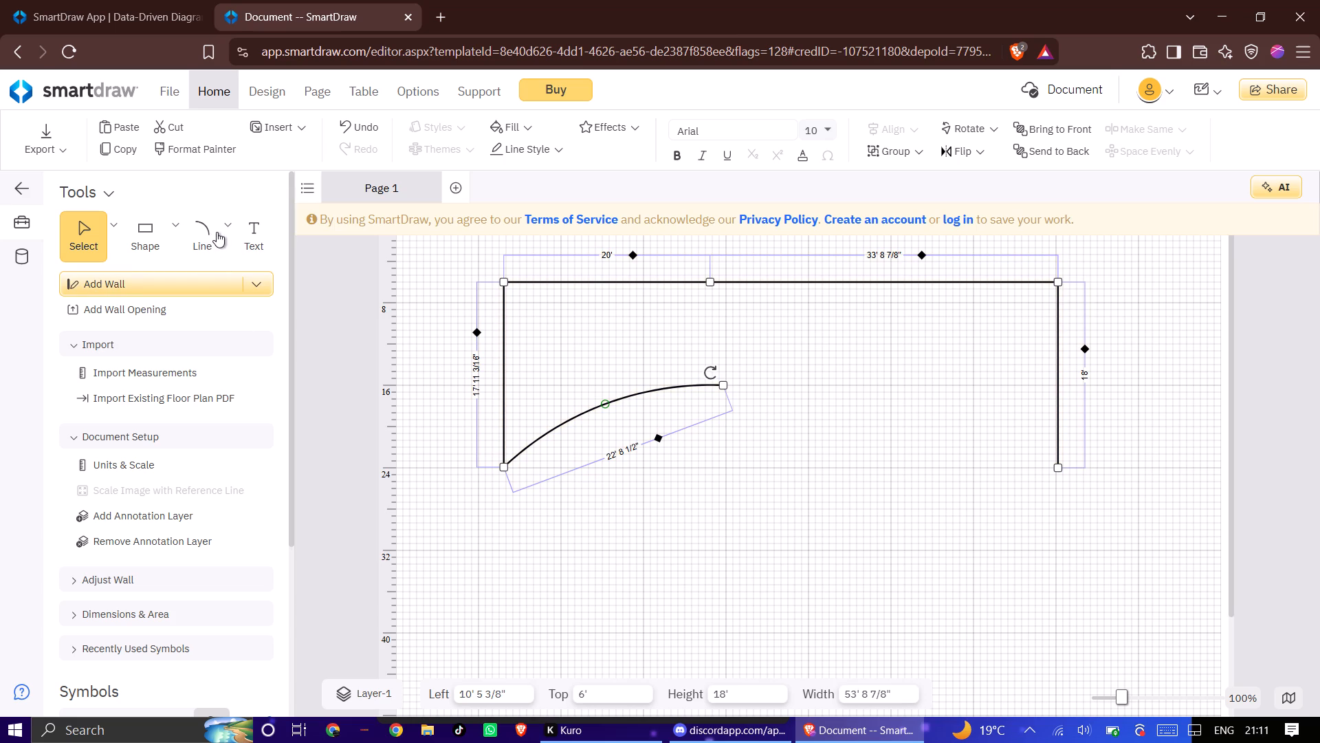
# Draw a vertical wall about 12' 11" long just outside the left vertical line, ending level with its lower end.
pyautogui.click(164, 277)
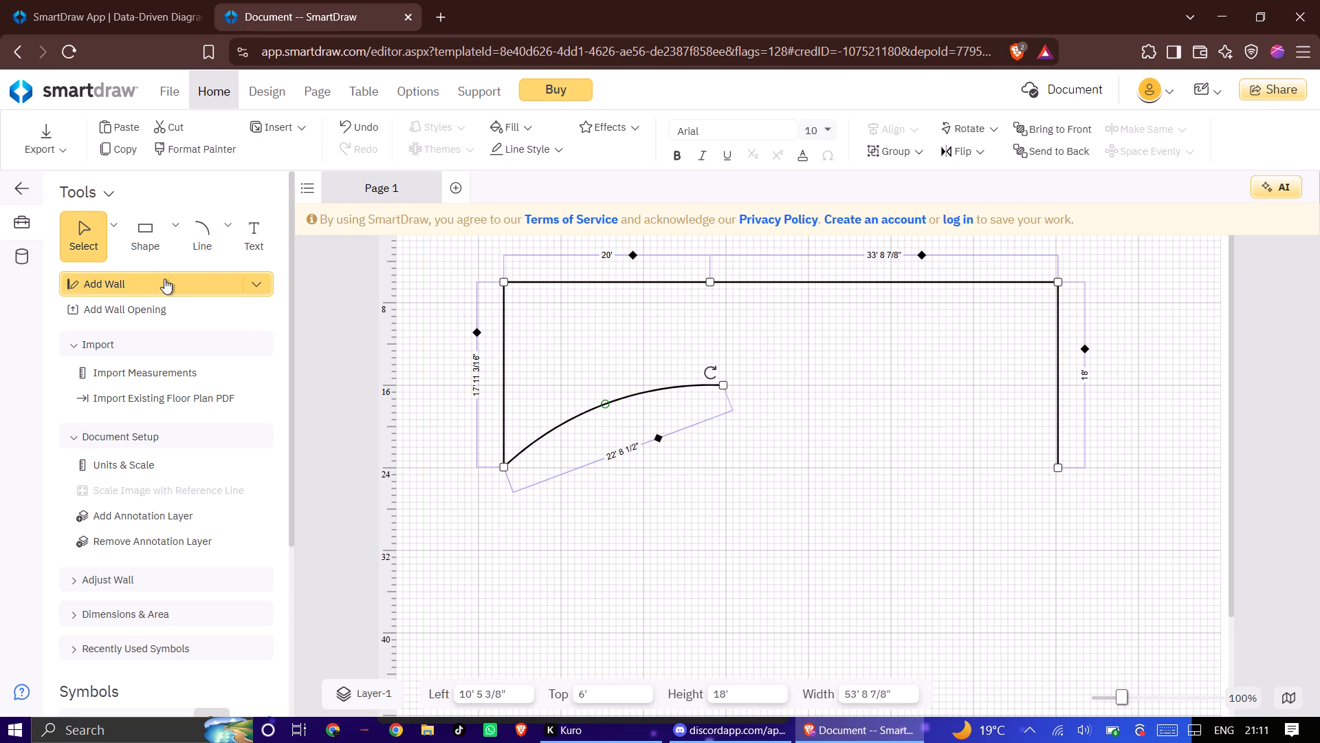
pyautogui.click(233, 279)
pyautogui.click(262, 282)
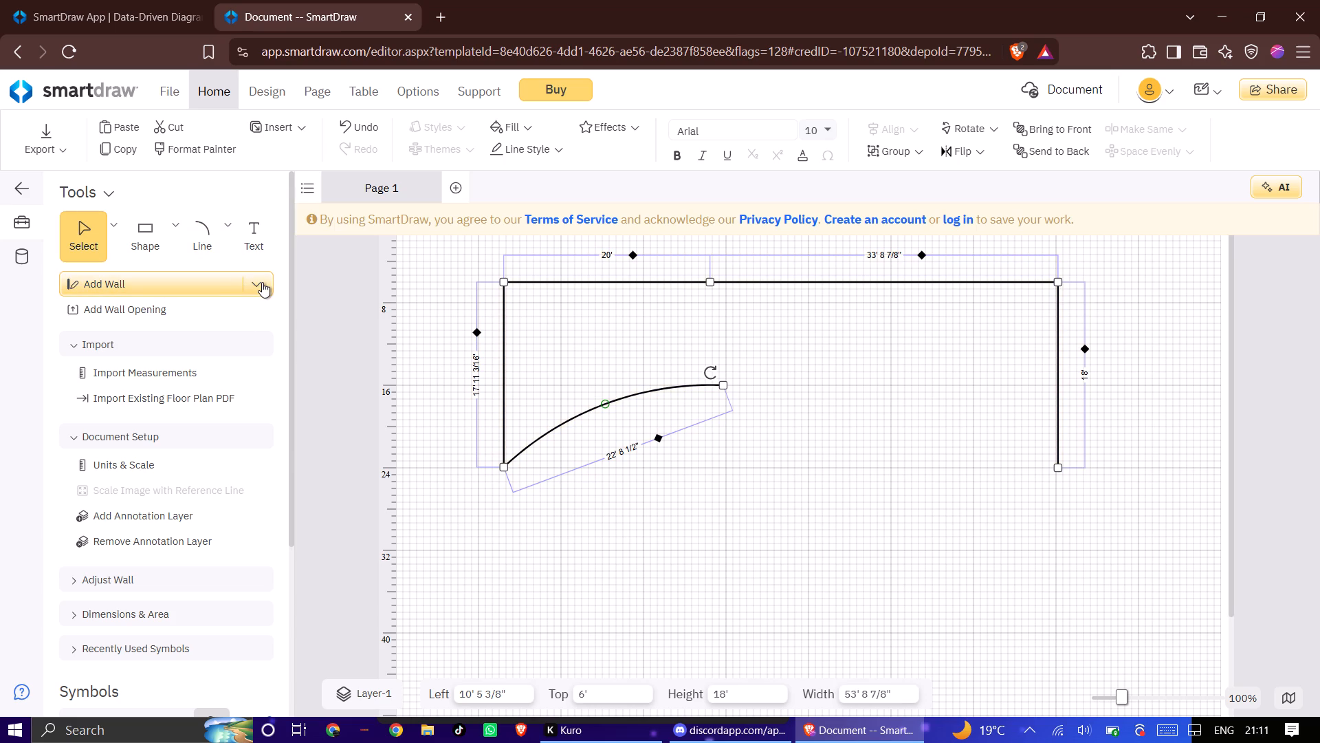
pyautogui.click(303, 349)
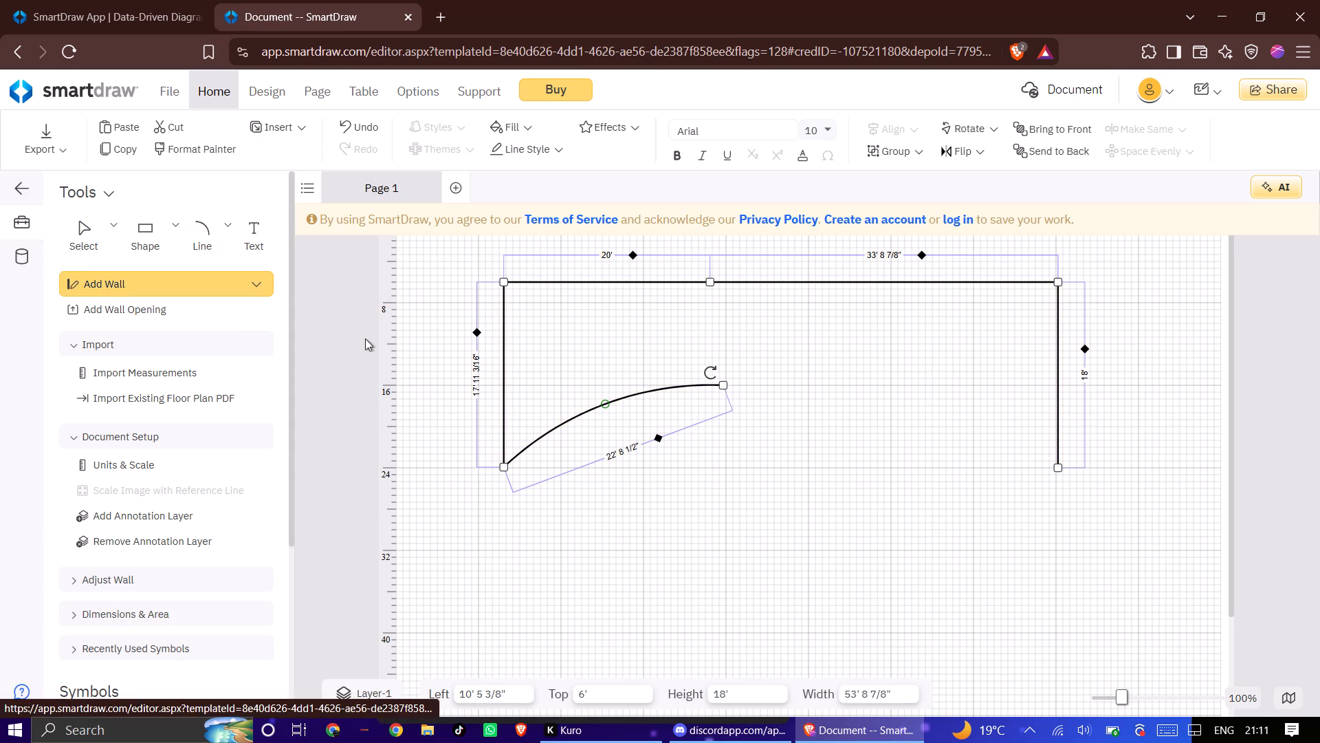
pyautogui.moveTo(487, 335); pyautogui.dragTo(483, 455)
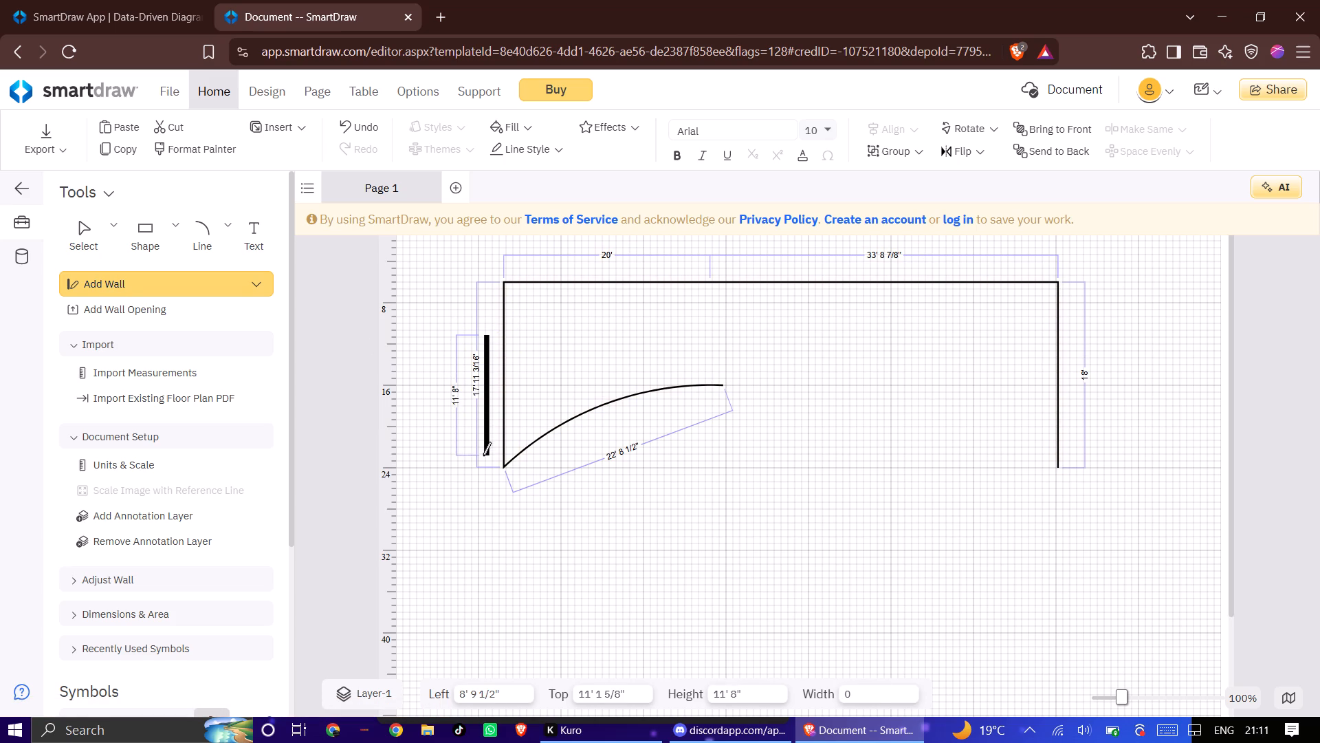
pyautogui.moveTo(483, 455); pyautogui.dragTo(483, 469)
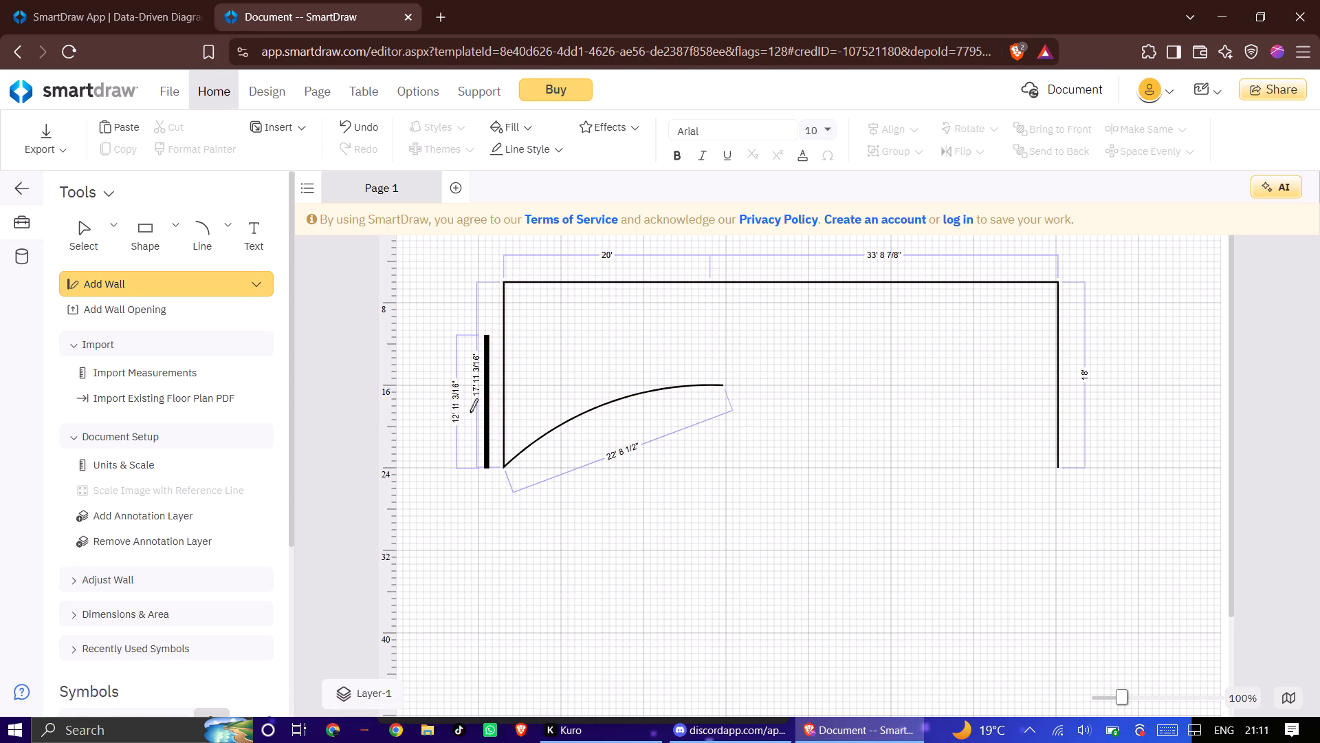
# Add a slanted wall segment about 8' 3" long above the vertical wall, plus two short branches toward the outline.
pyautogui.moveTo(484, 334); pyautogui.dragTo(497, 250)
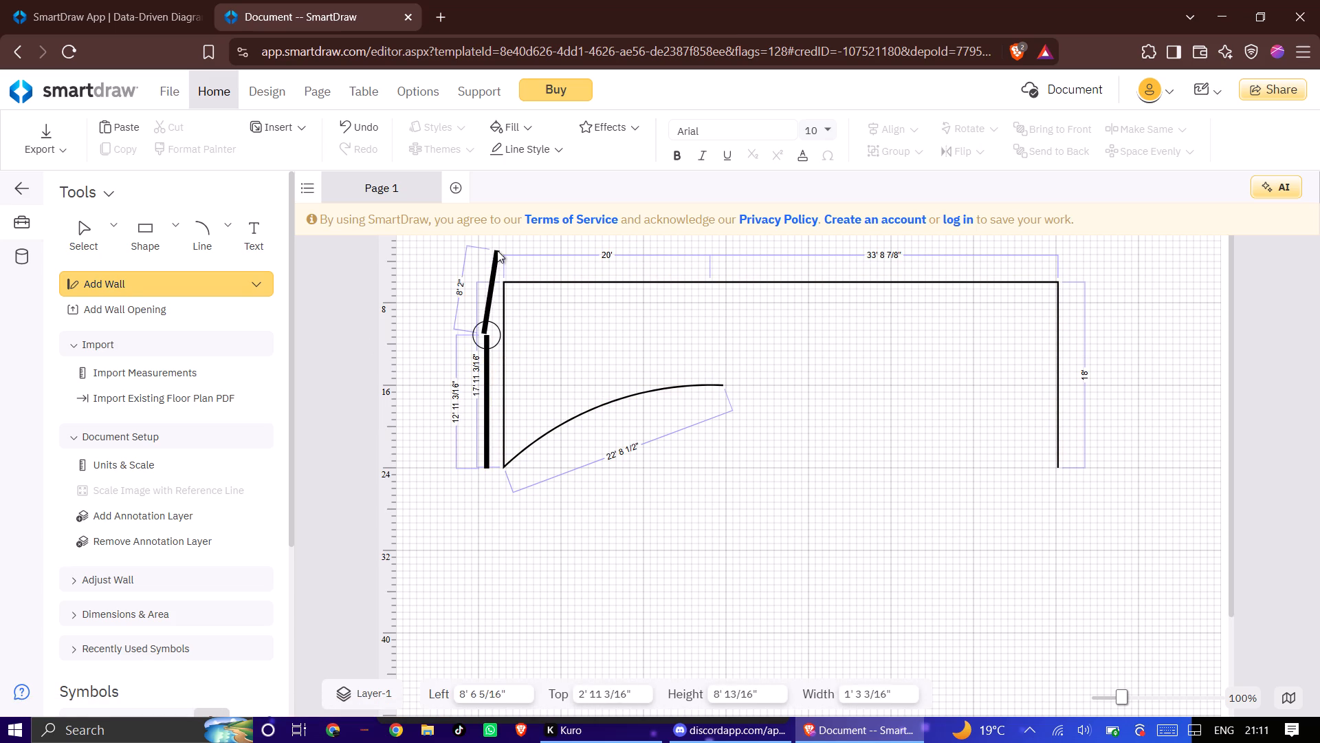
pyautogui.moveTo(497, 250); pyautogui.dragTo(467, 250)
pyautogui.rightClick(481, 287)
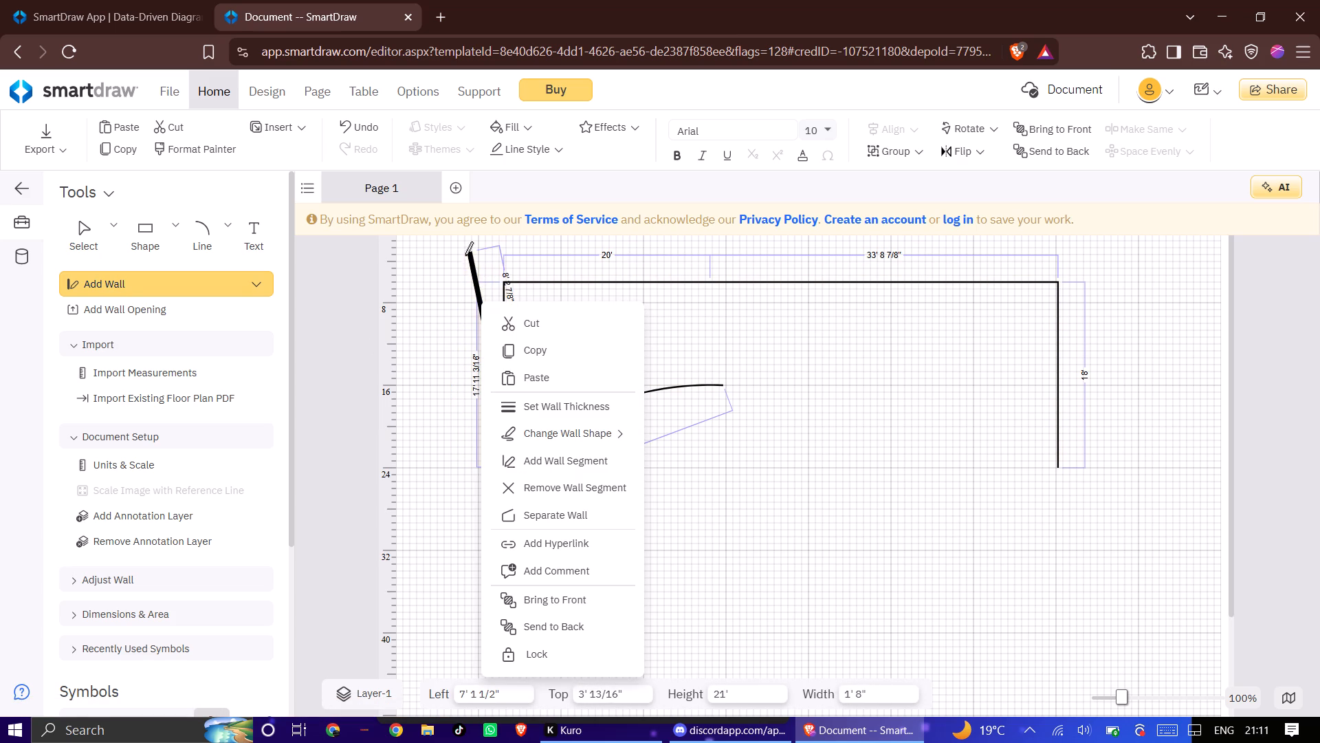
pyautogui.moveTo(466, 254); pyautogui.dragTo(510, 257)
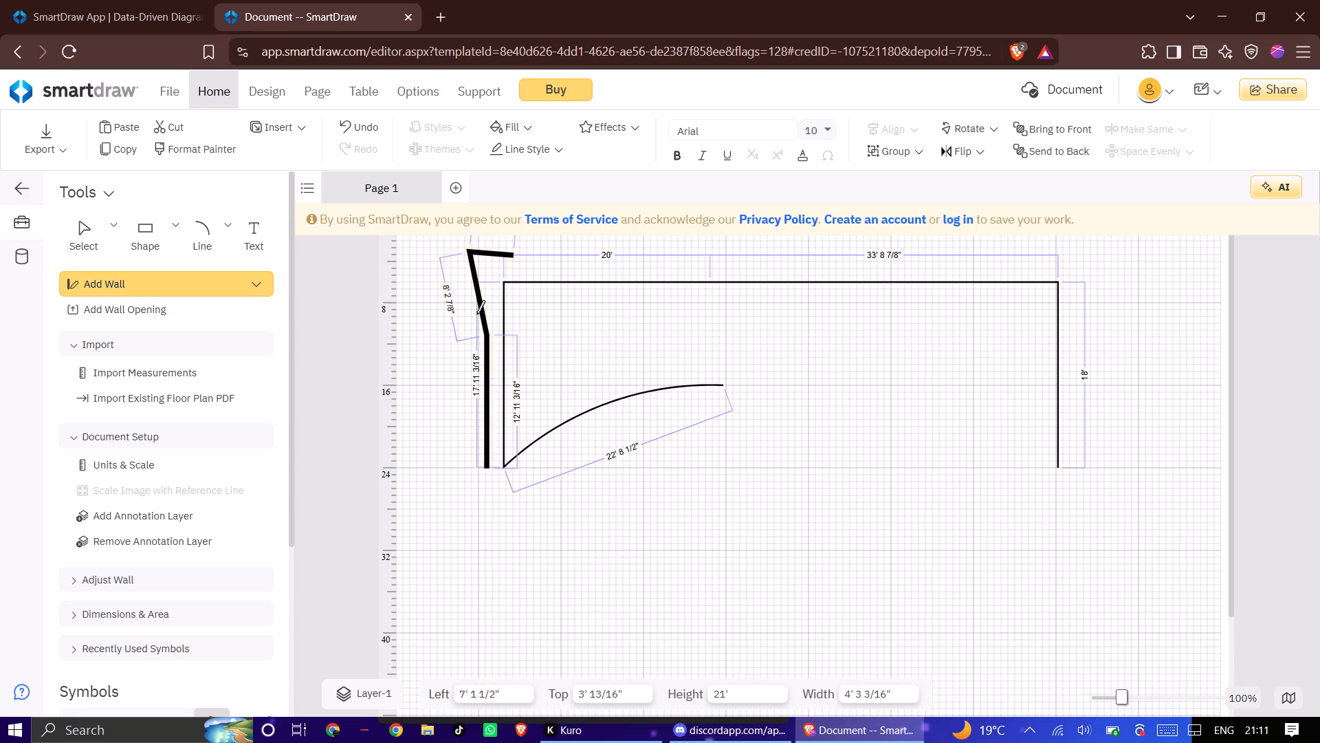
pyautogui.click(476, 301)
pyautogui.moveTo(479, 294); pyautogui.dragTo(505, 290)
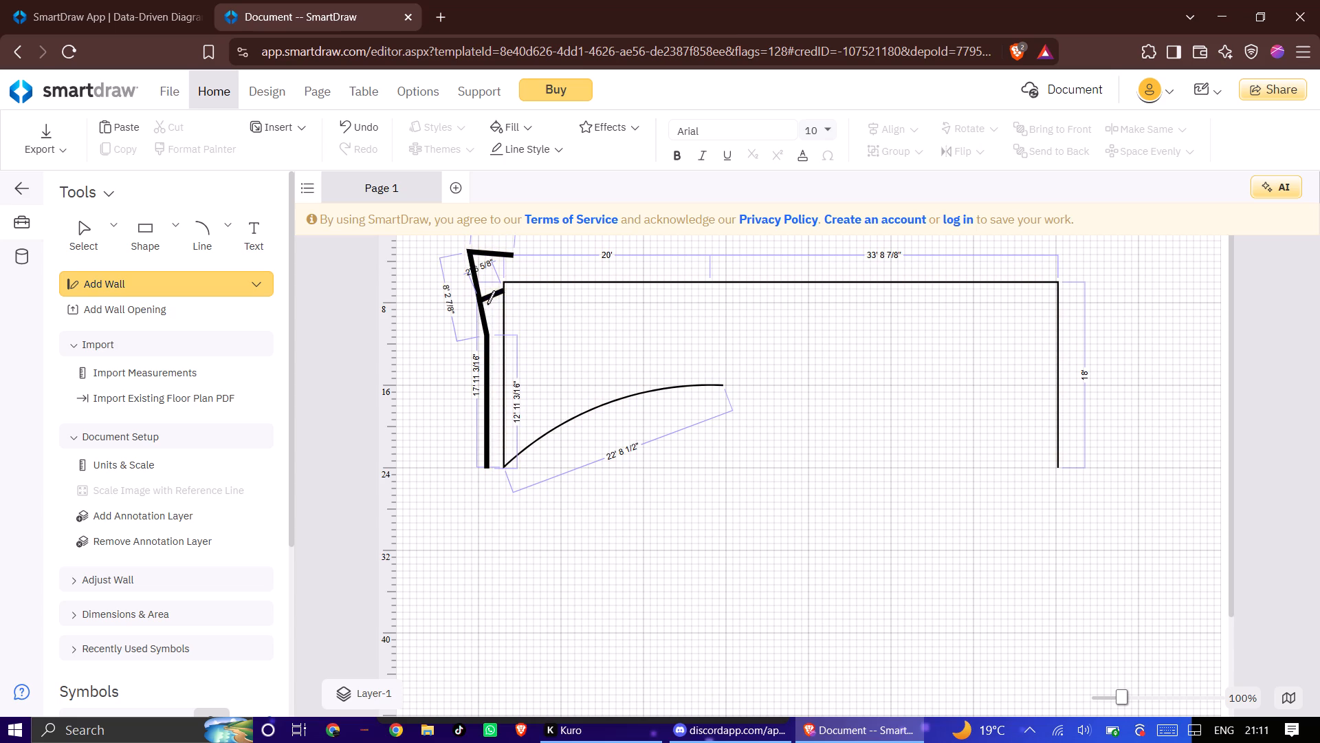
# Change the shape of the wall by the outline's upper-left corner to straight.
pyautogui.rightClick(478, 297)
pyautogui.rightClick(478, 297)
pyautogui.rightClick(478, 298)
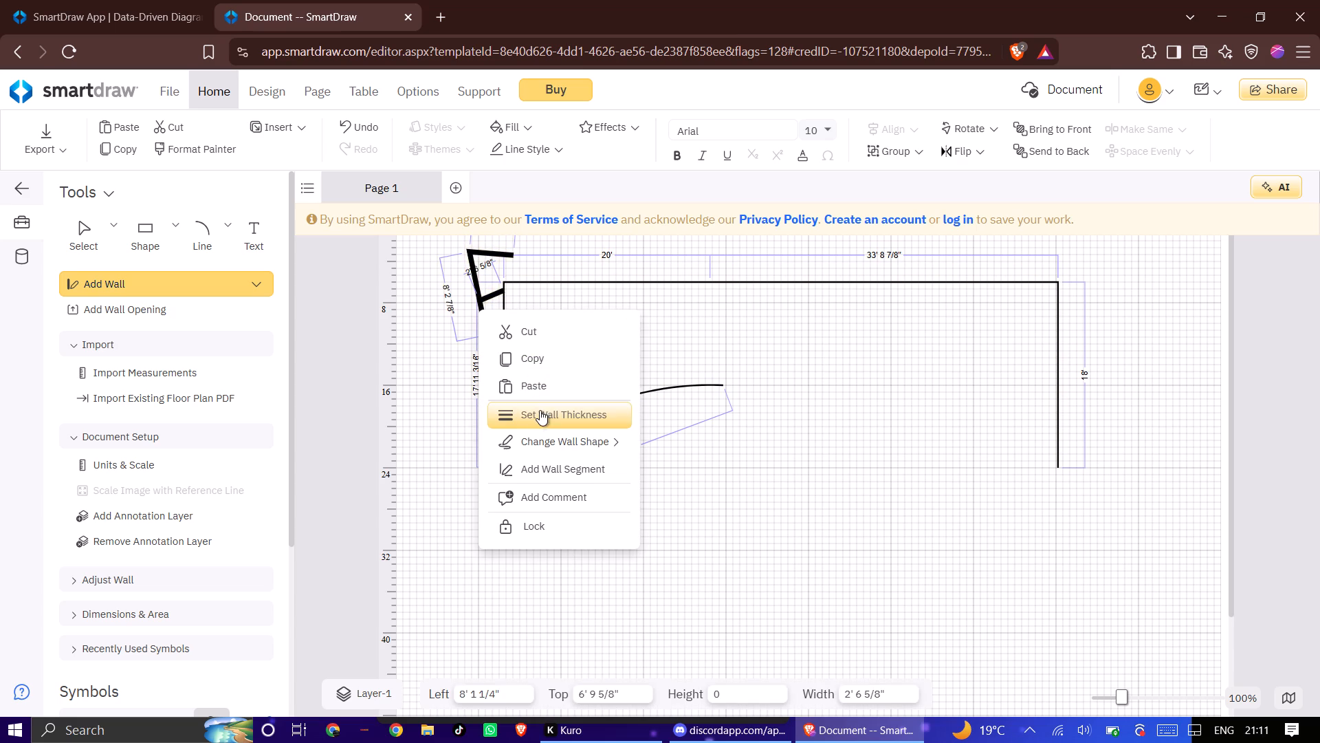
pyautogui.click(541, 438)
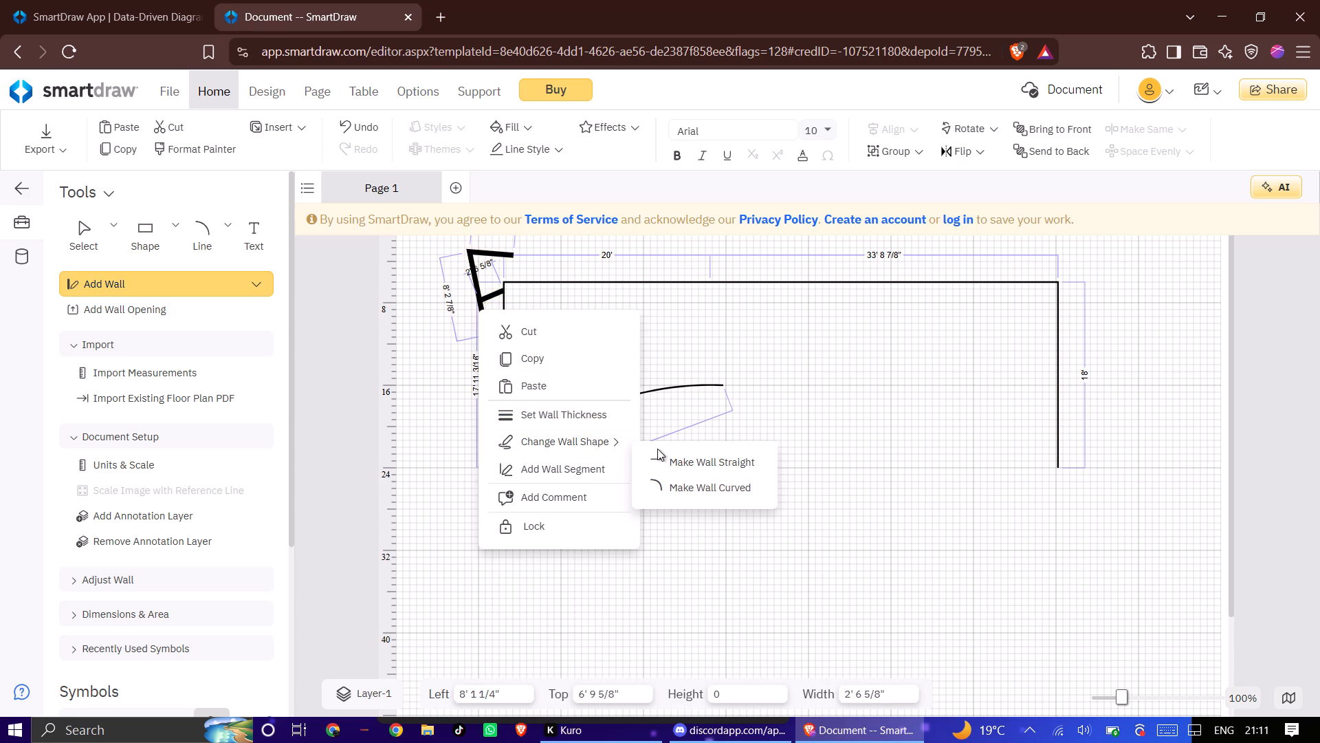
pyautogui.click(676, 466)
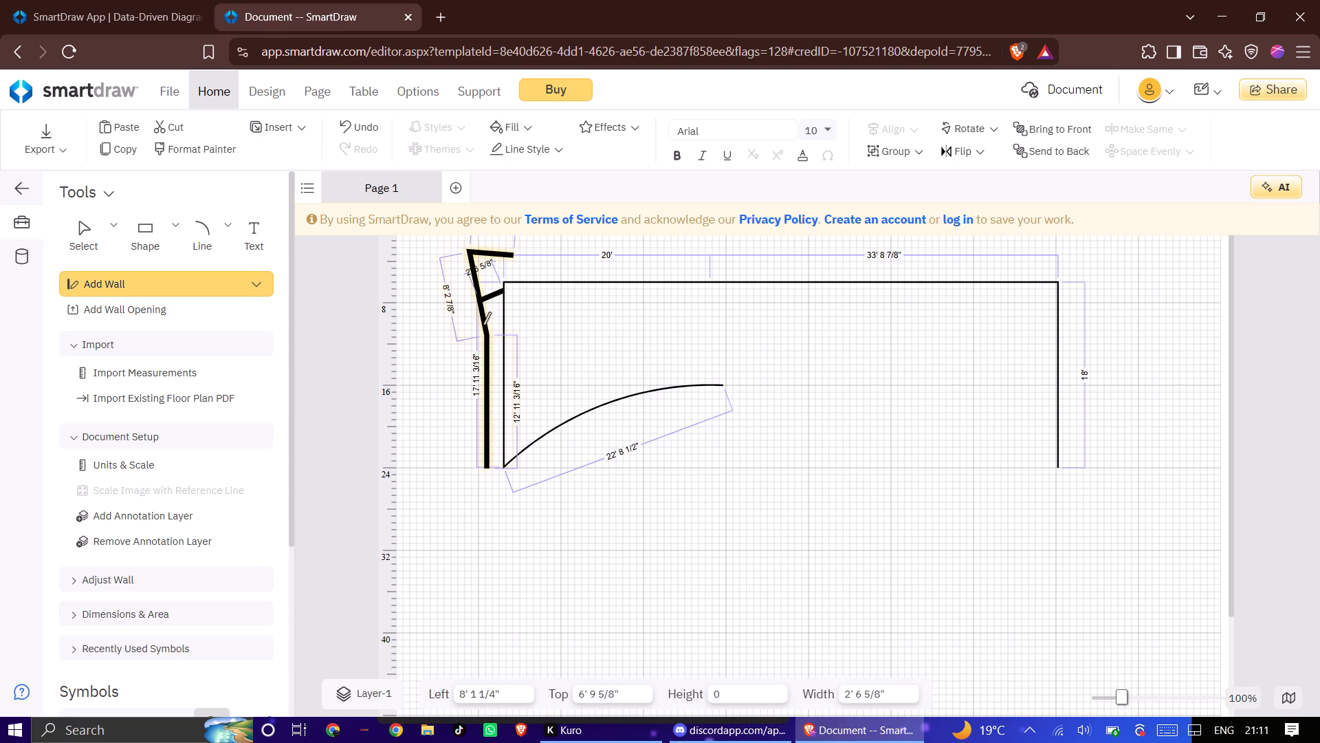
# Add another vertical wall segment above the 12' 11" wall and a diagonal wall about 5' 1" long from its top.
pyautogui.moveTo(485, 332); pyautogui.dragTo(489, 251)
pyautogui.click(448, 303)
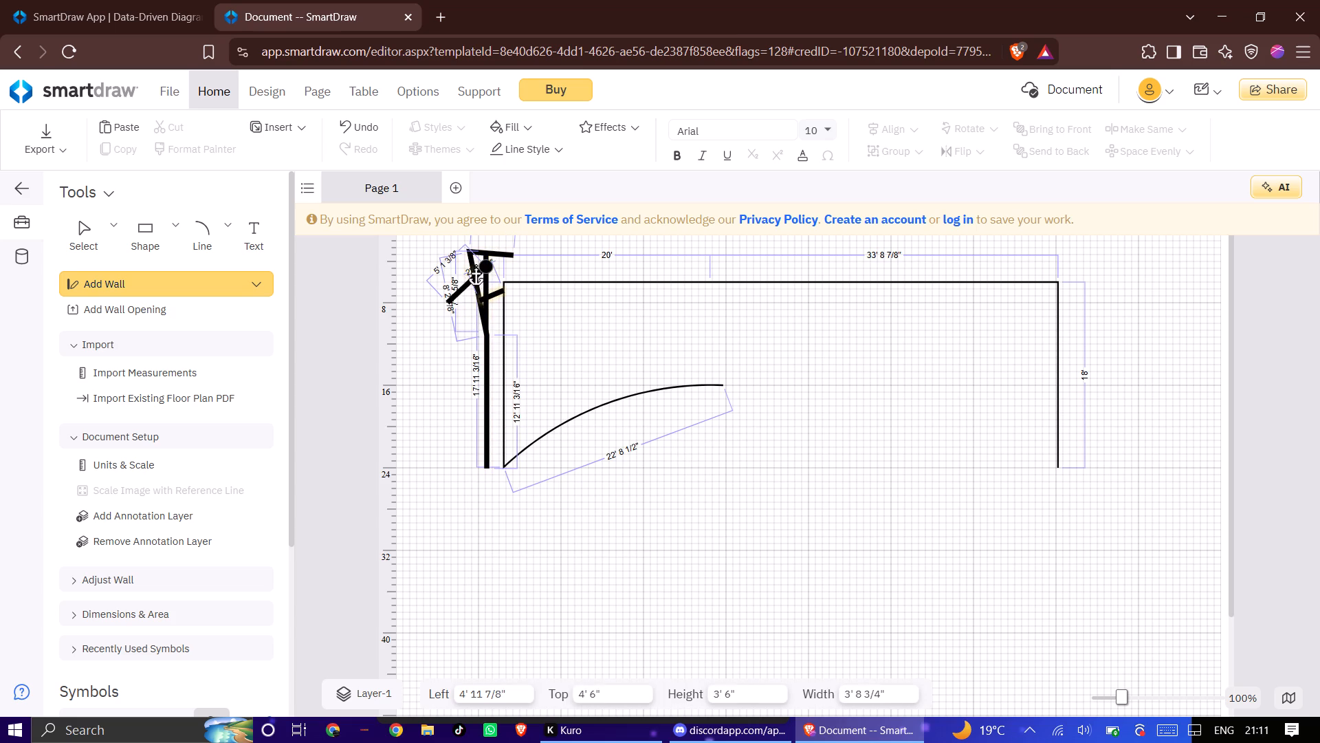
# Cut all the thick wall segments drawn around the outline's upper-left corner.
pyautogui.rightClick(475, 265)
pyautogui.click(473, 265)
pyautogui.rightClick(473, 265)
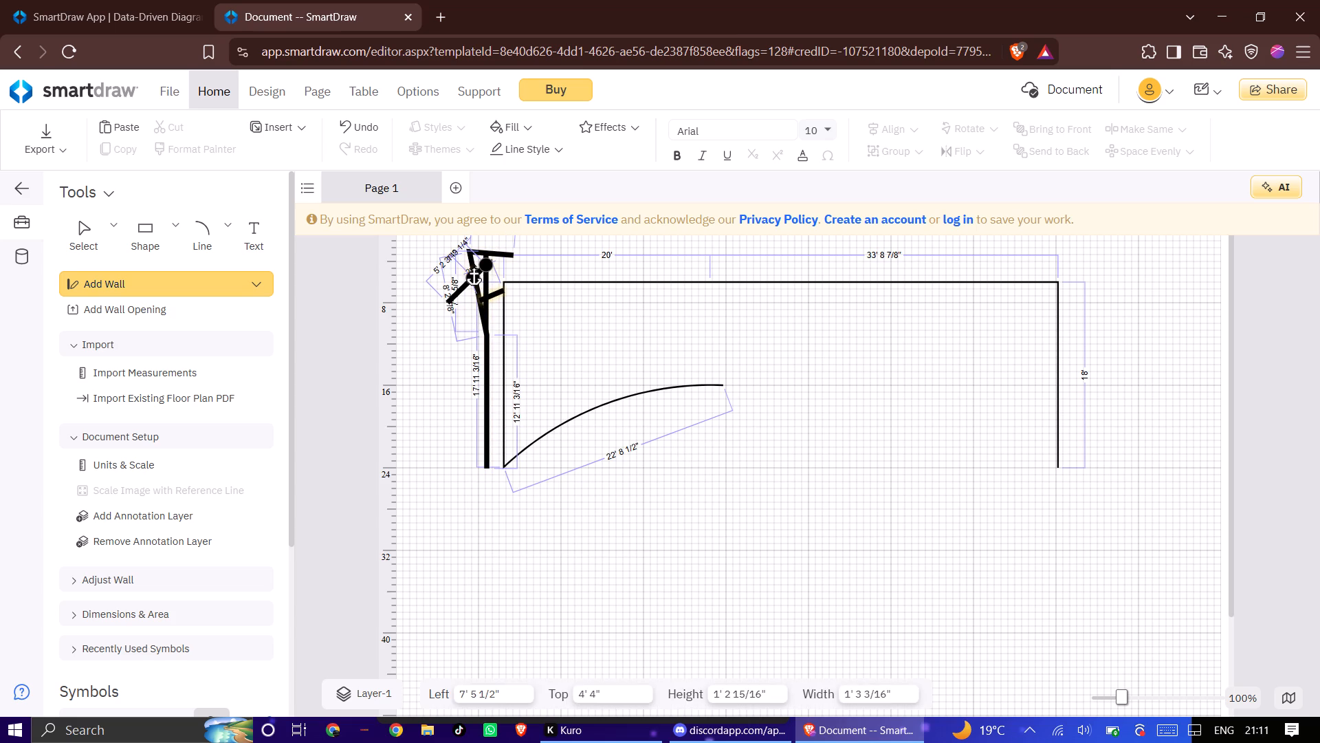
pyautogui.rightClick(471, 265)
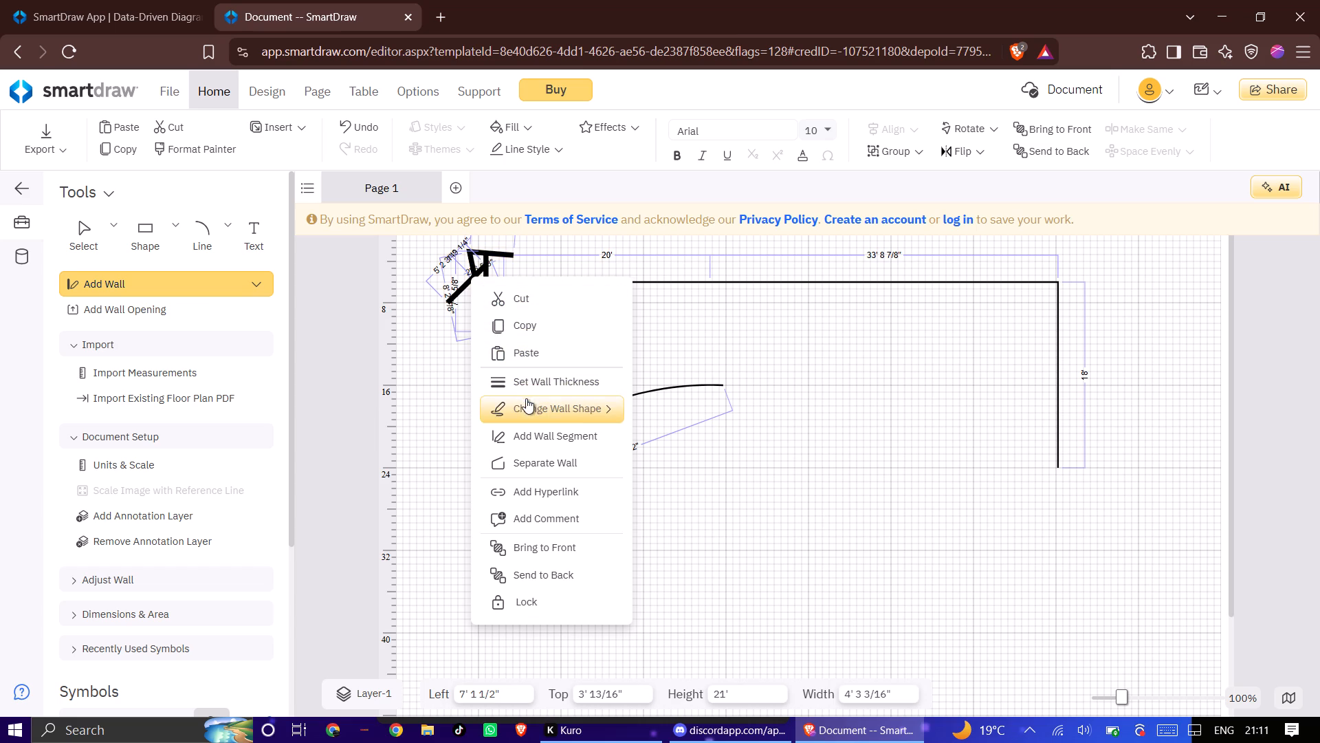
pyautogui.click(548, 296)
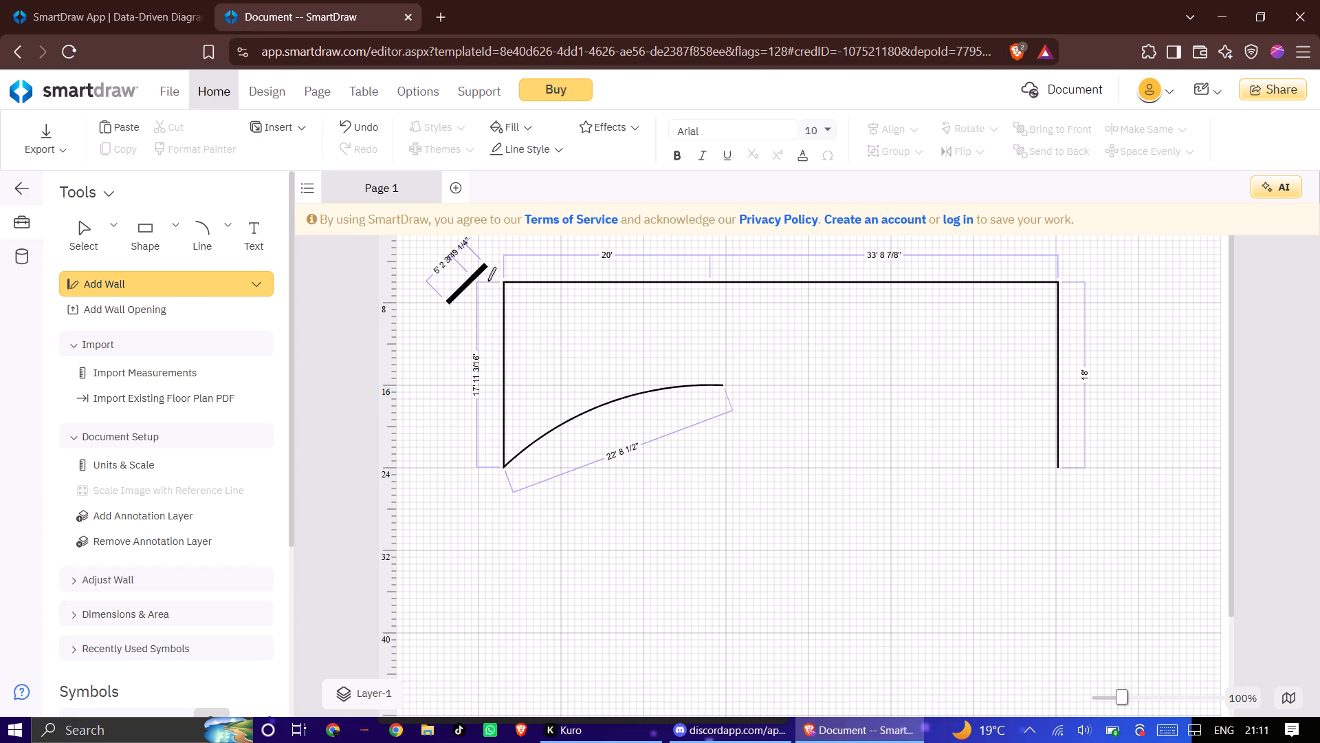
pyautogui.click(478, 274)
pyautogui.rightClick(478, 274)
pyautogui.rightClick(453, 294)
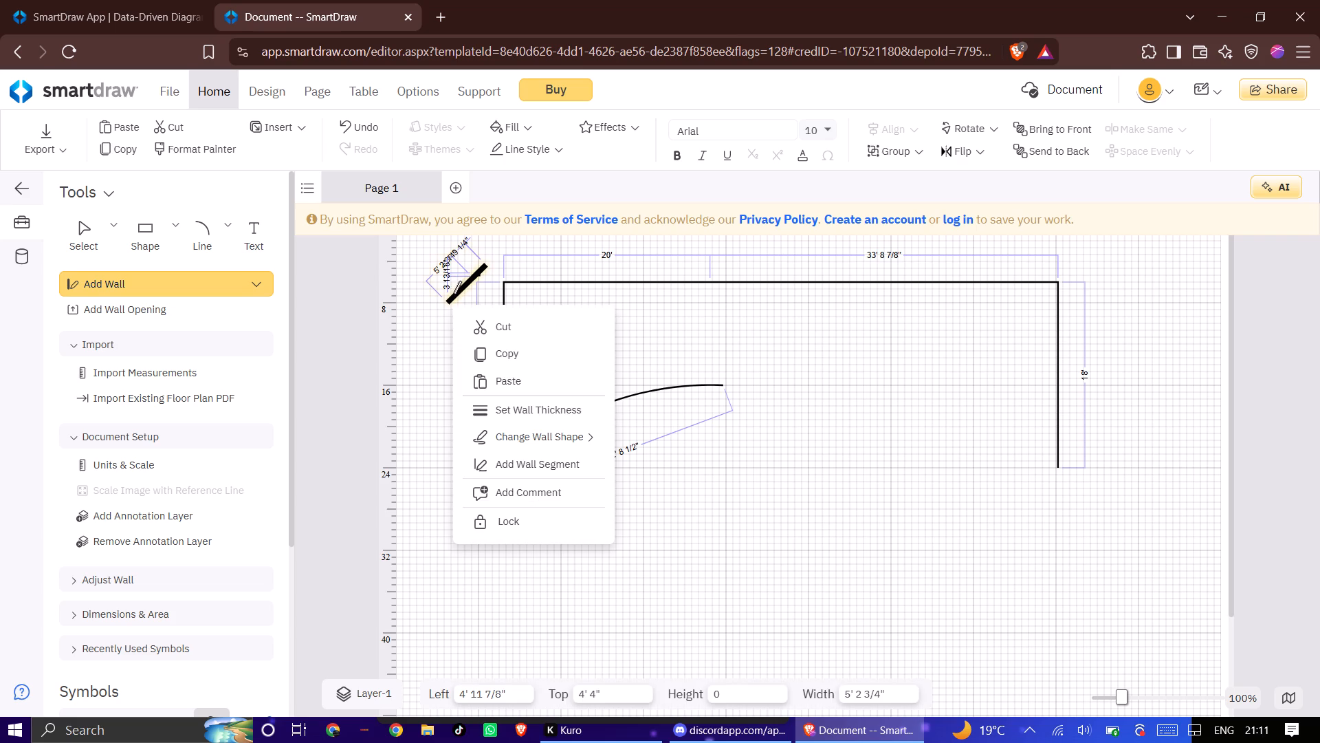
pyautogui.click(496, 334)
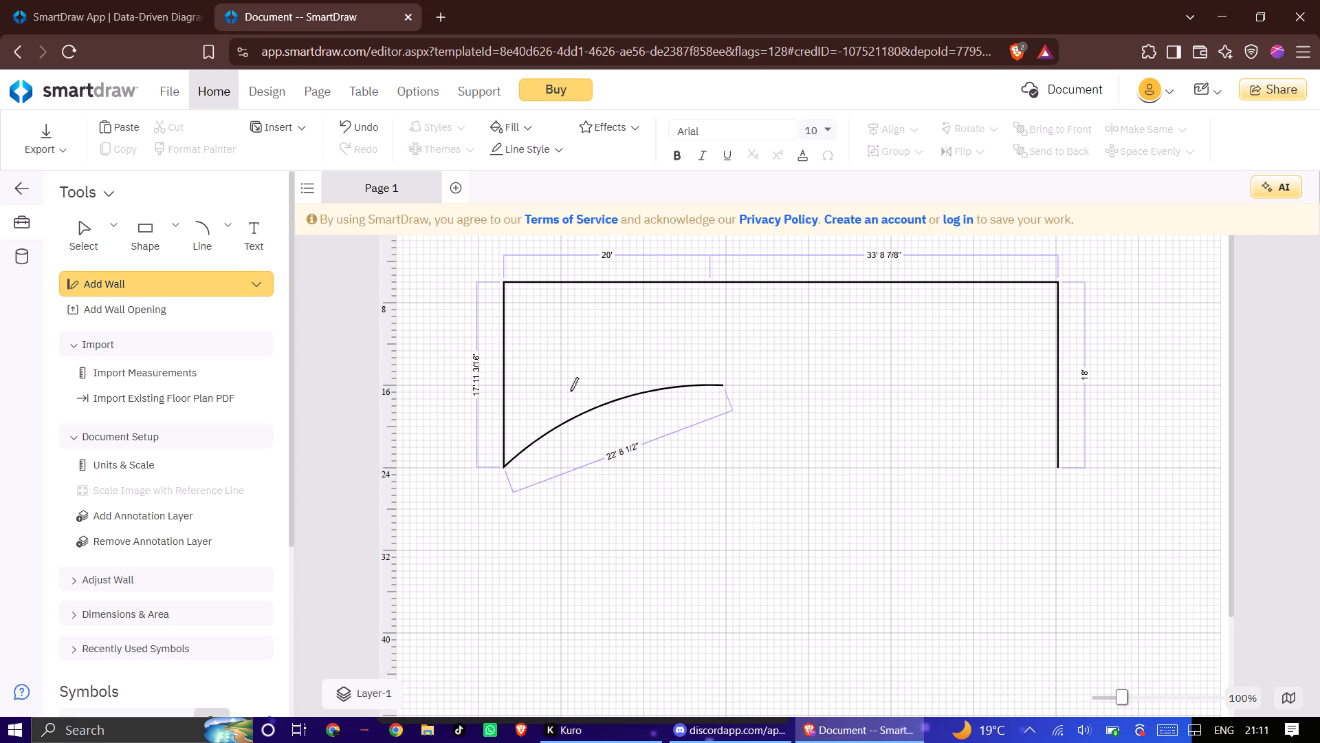
# Draw a straight vertical line about 8' 4" long down from the curved line's right end.
pyautogui.click(230, 238)
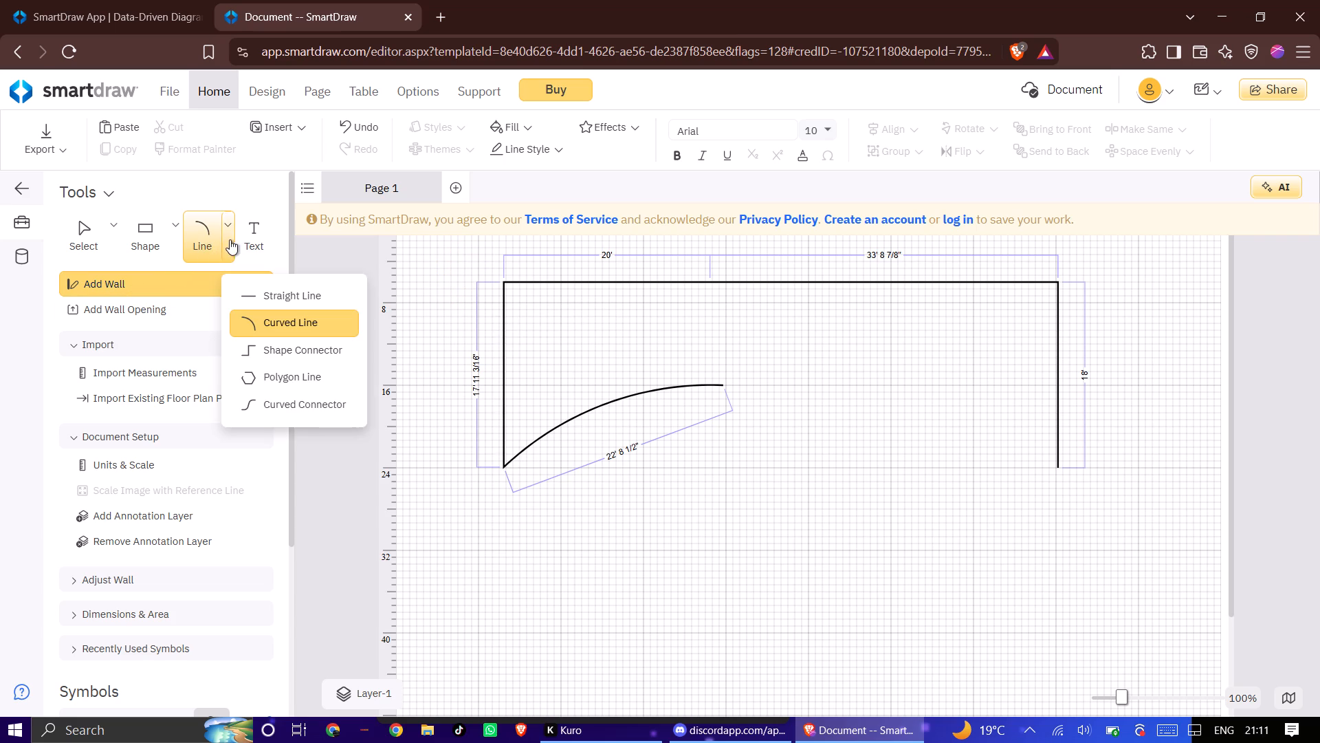
pyautogui.click(268, 294)
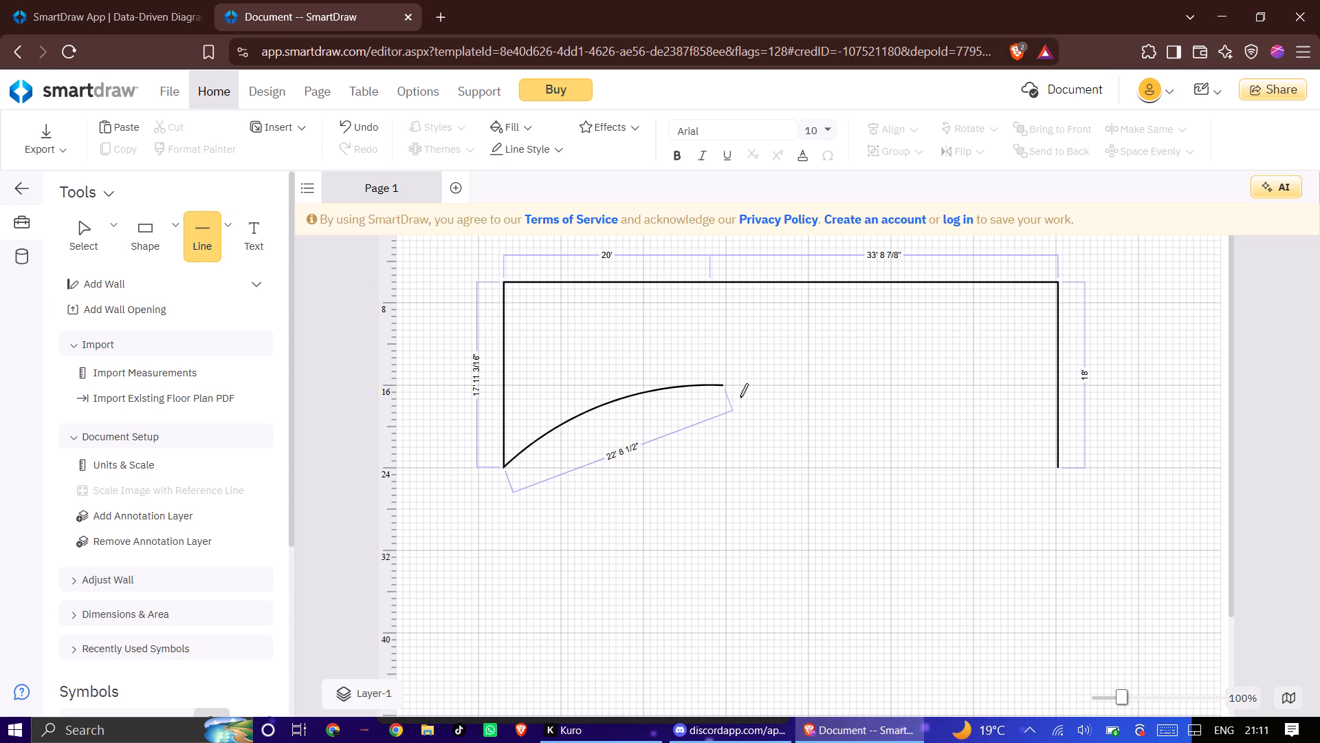
pyautogui.click(724, 384)
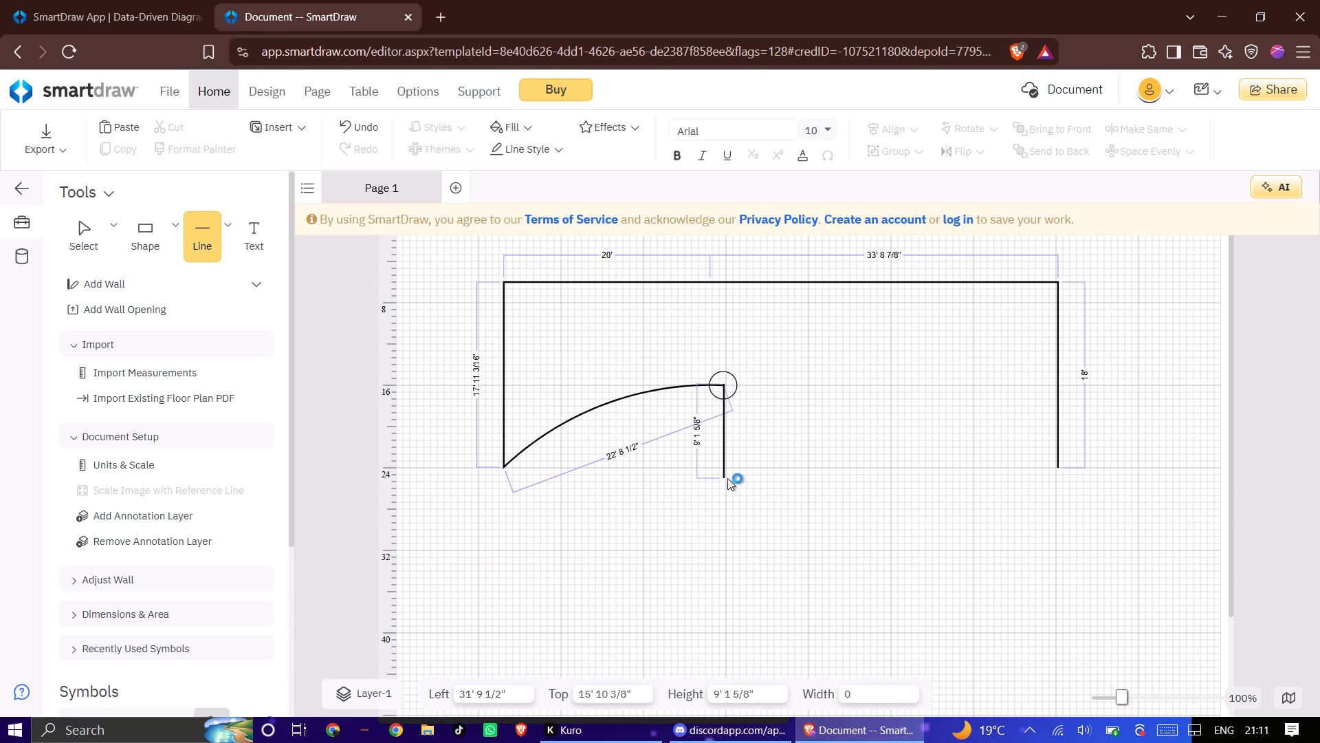
pyautogui.click(727, 470)
pyautogui.moveTo(729, 470); pyautogui.dragTo(840, 470)
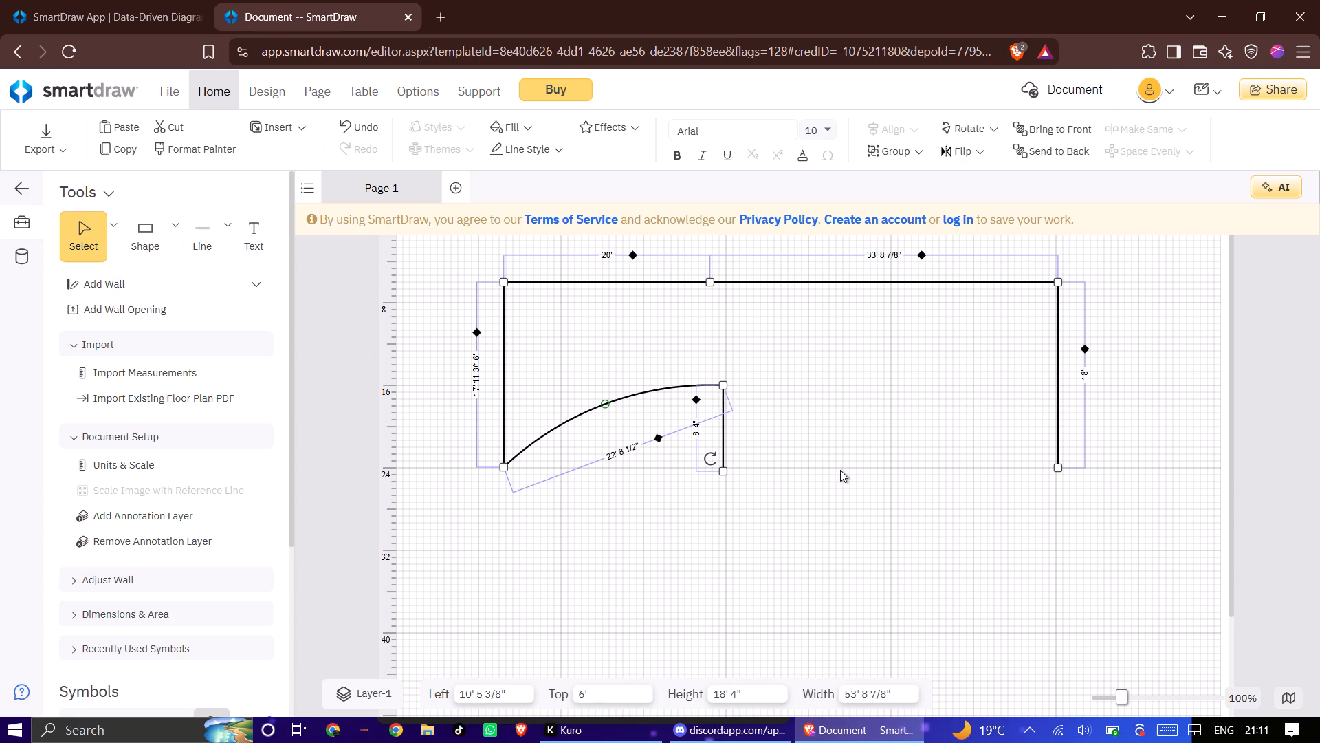
pyautogui.moveTo(840, 470); pyautogui.dragTo(841, 470)
# Move the whole outline so its bounding box sits at about 9' 4 5/8" left and 7' 11 3/16" top.
pyautogui.click(725, 473)
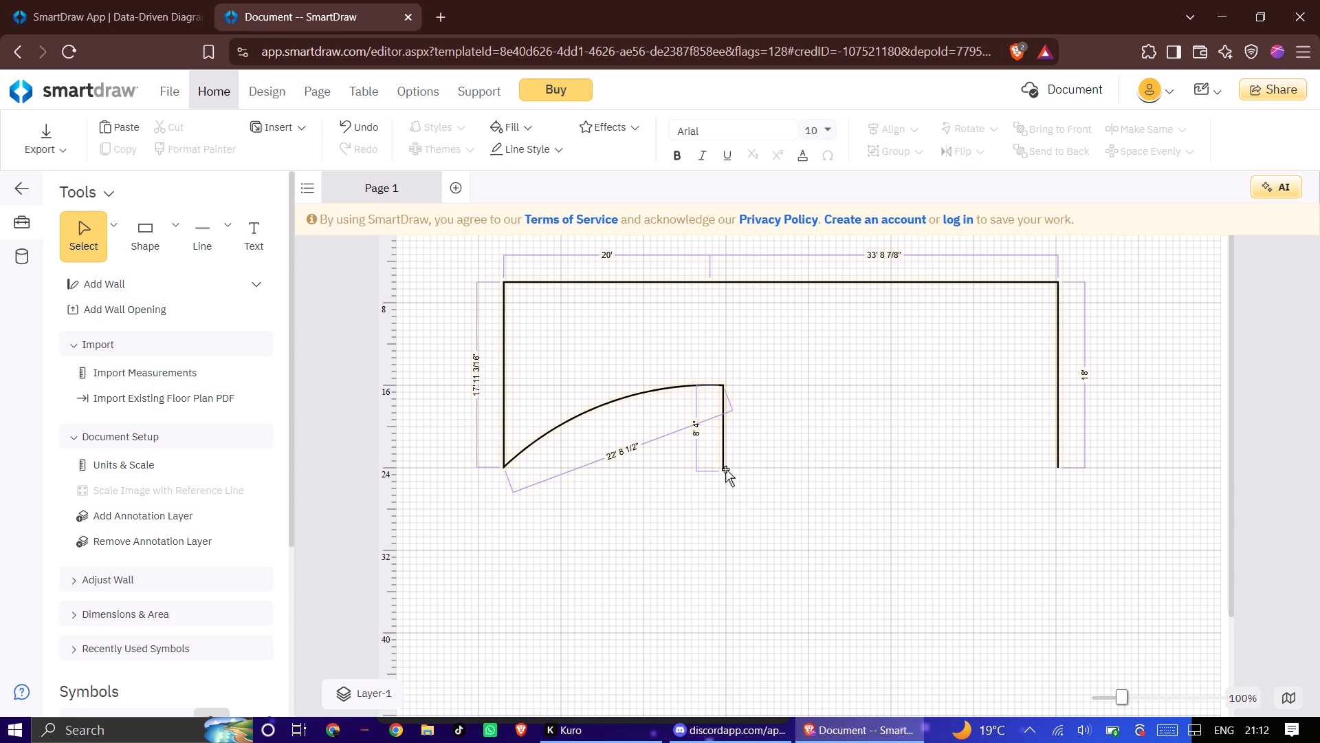
pyautogui.moveTo(725, 469); pyautogui.dragTo(846, 464)
pyautogui.moveTo(861, 314); pyautogui.dragTo(844, 321)
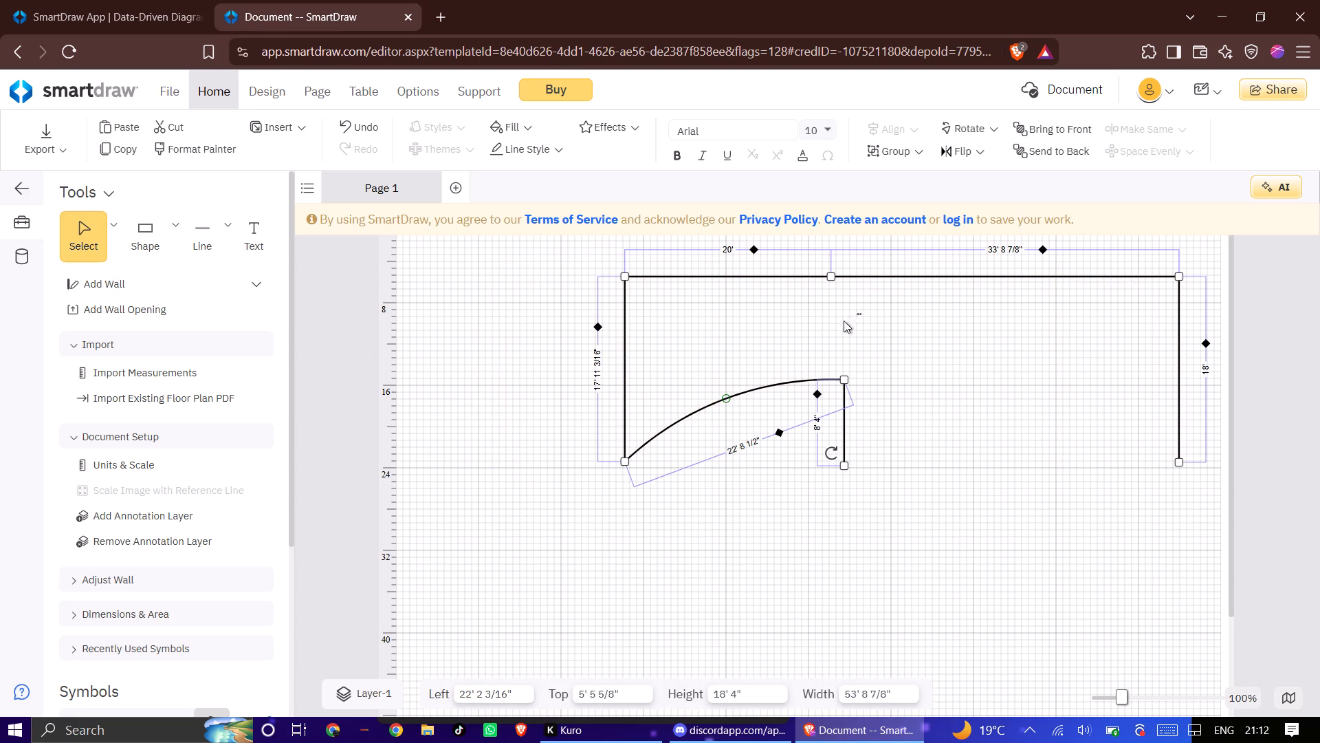
pyautogui.moveTo(844, 321); pyautogui.dragTo(813, 327)
pyautogui.moveTo(860, 277); pyautogui.dragTo(713, 274)
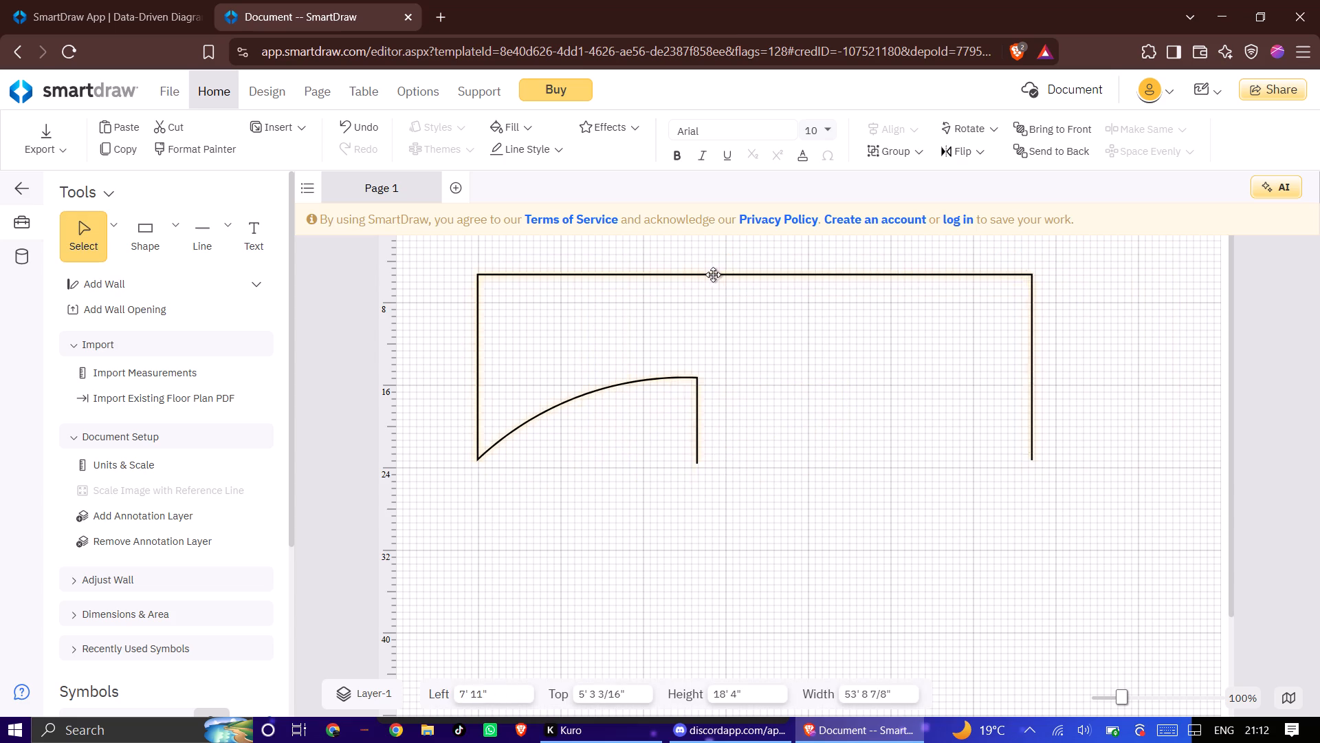
pyautogui.moveTo(713, 274); pyautogui.dragTo(719, 266)
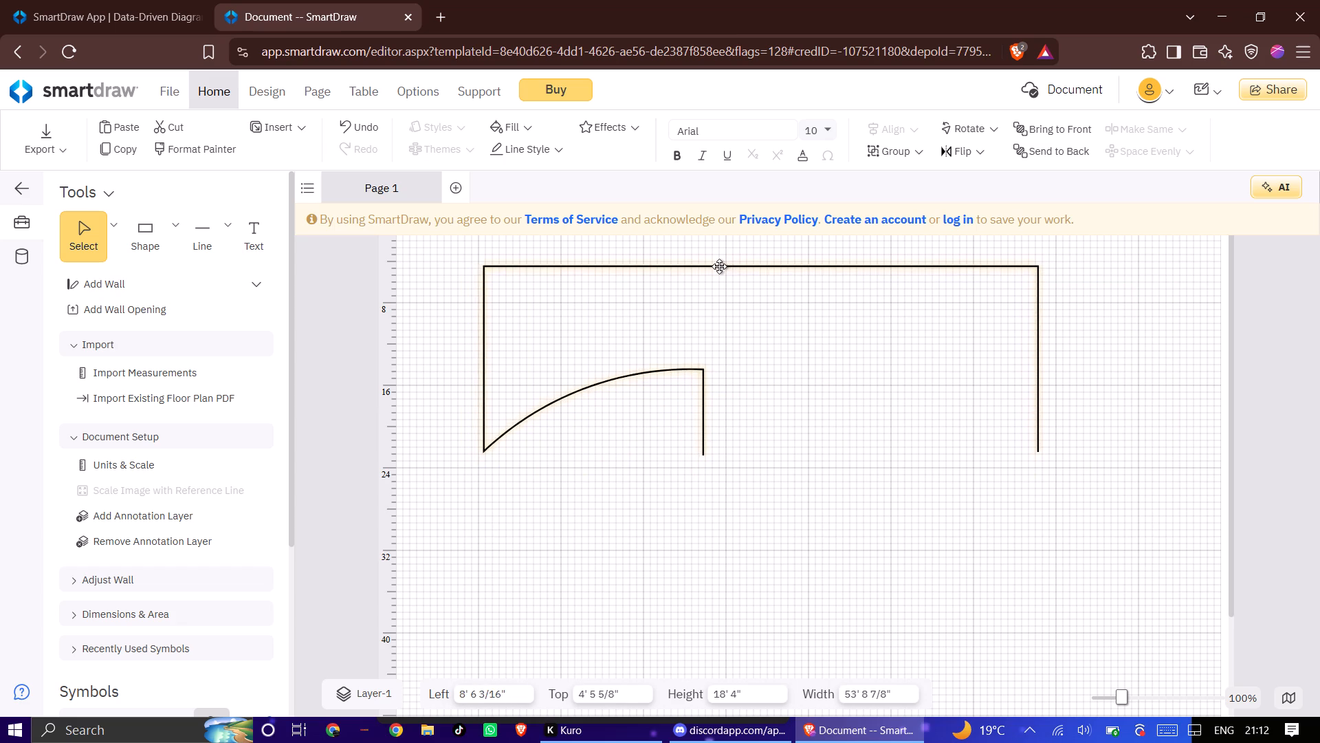
pyautogui.moveTo(719, 266); pyautogui.dragTo(728, 302)
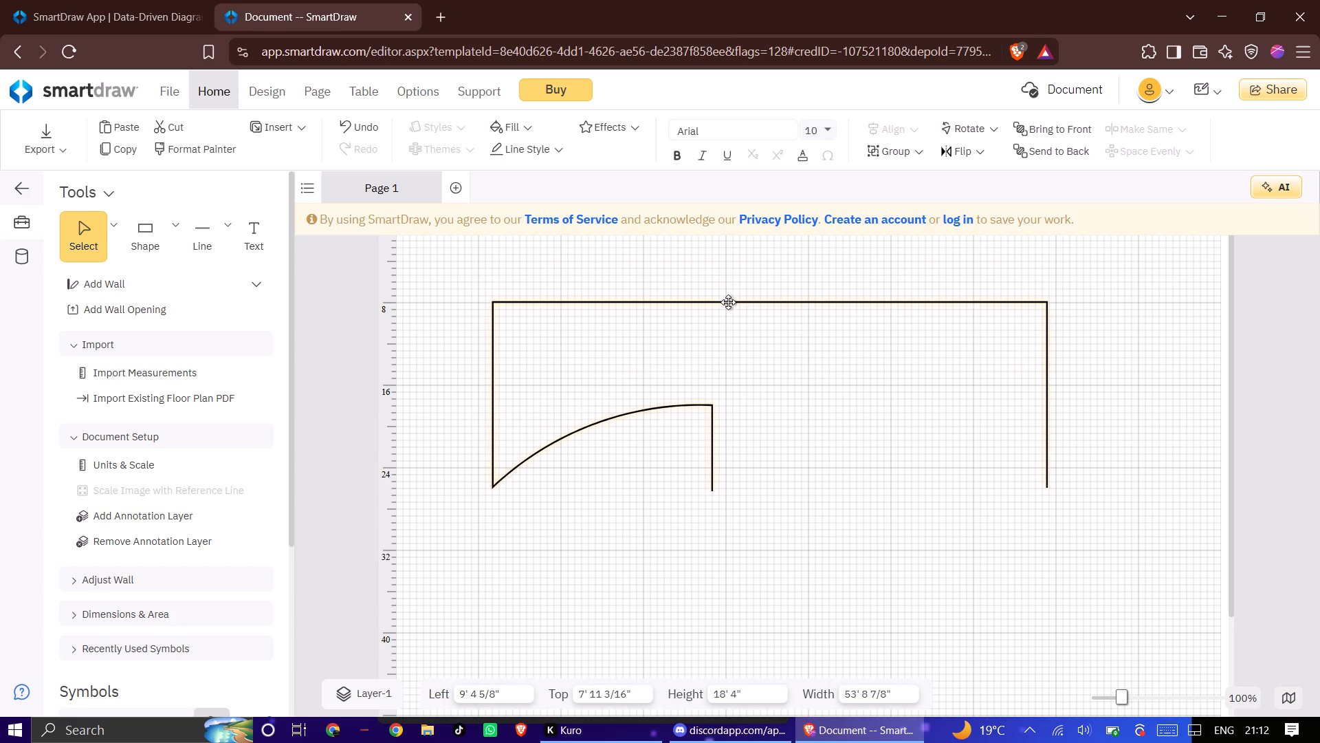
# Close the outline with a straight line about 32' 5 5/8" long between the 8' 4" and 18' lines' lower ends.
pyautogui.click(221, 238)
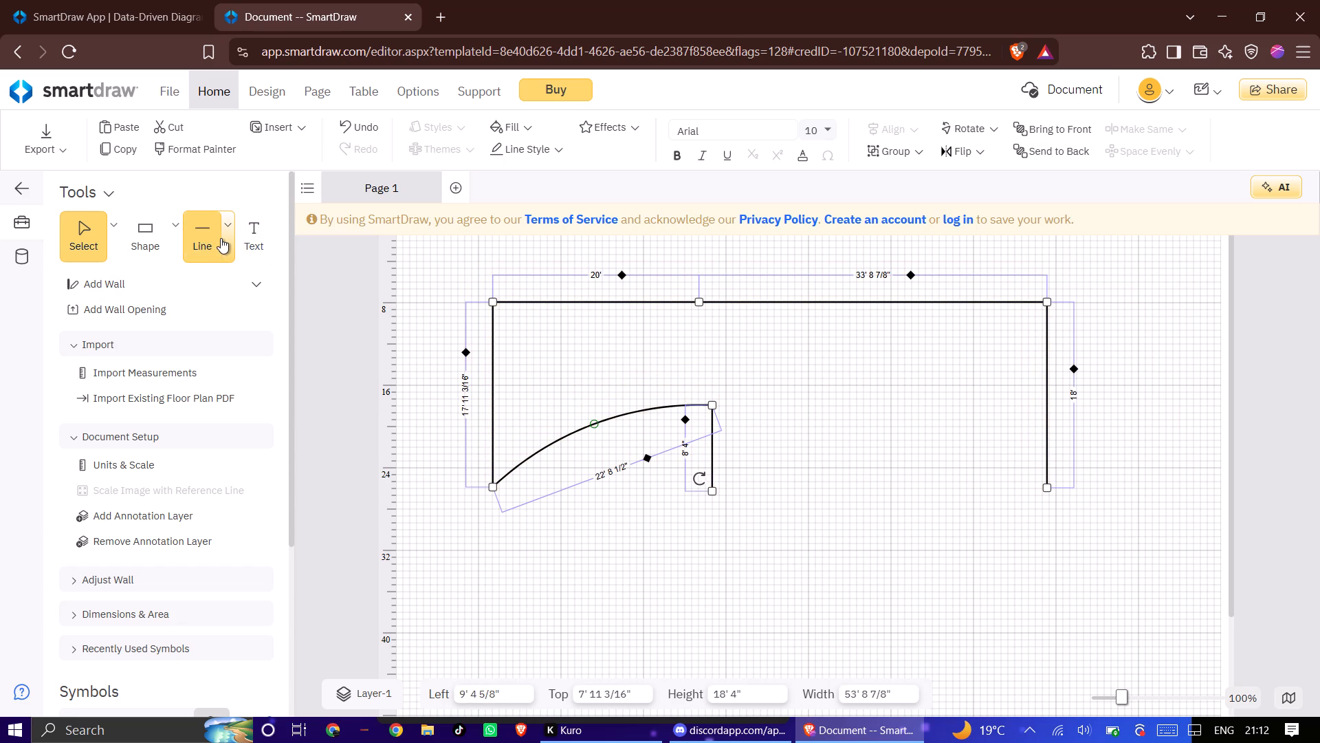
pyautogui.click(216, 254)
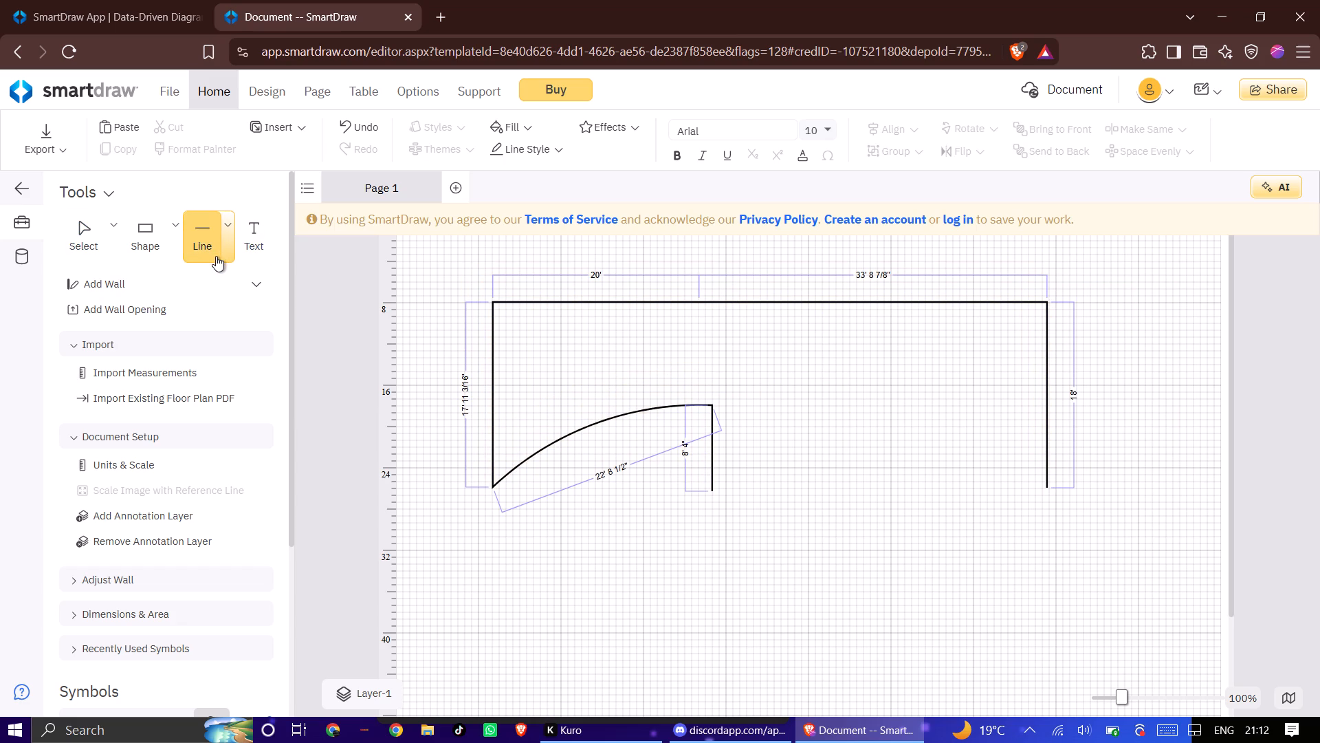
pyautogui.click(224, 255)
pyautogui.click(292, 297)
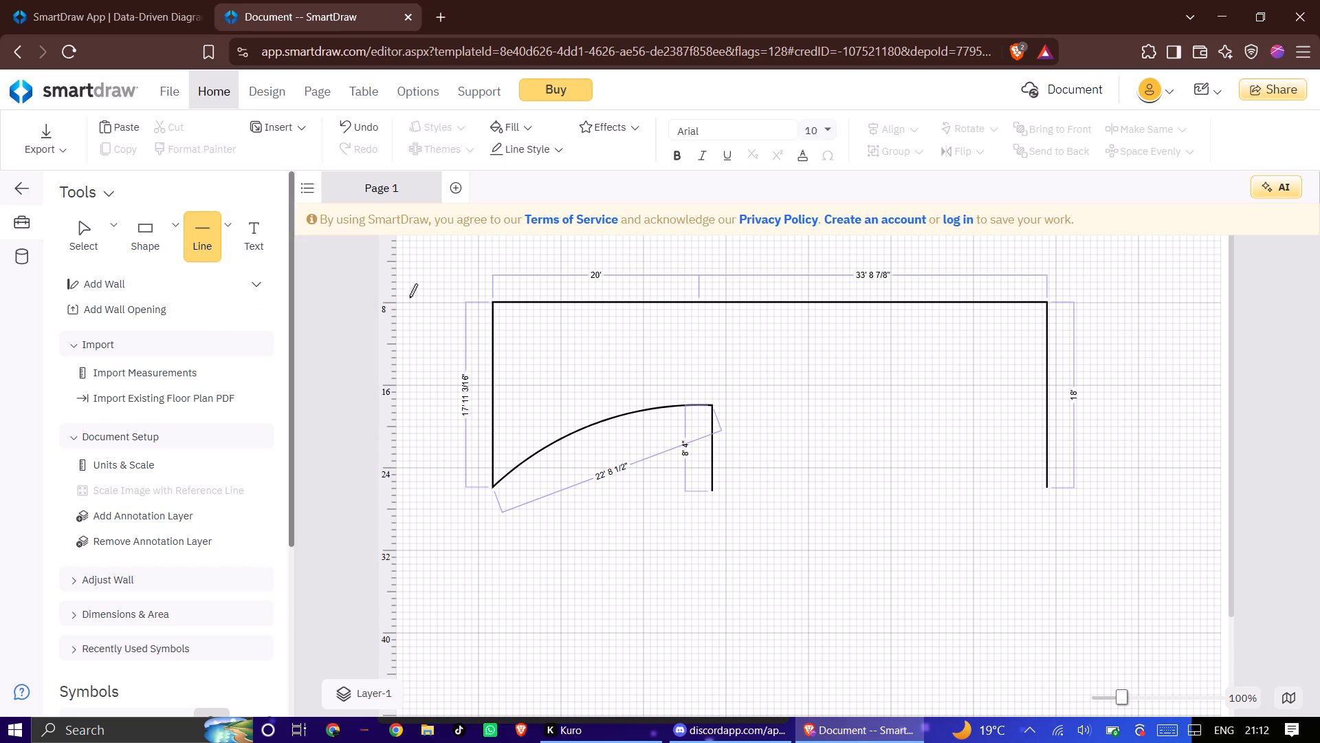
pyautogui.click(710, 491)
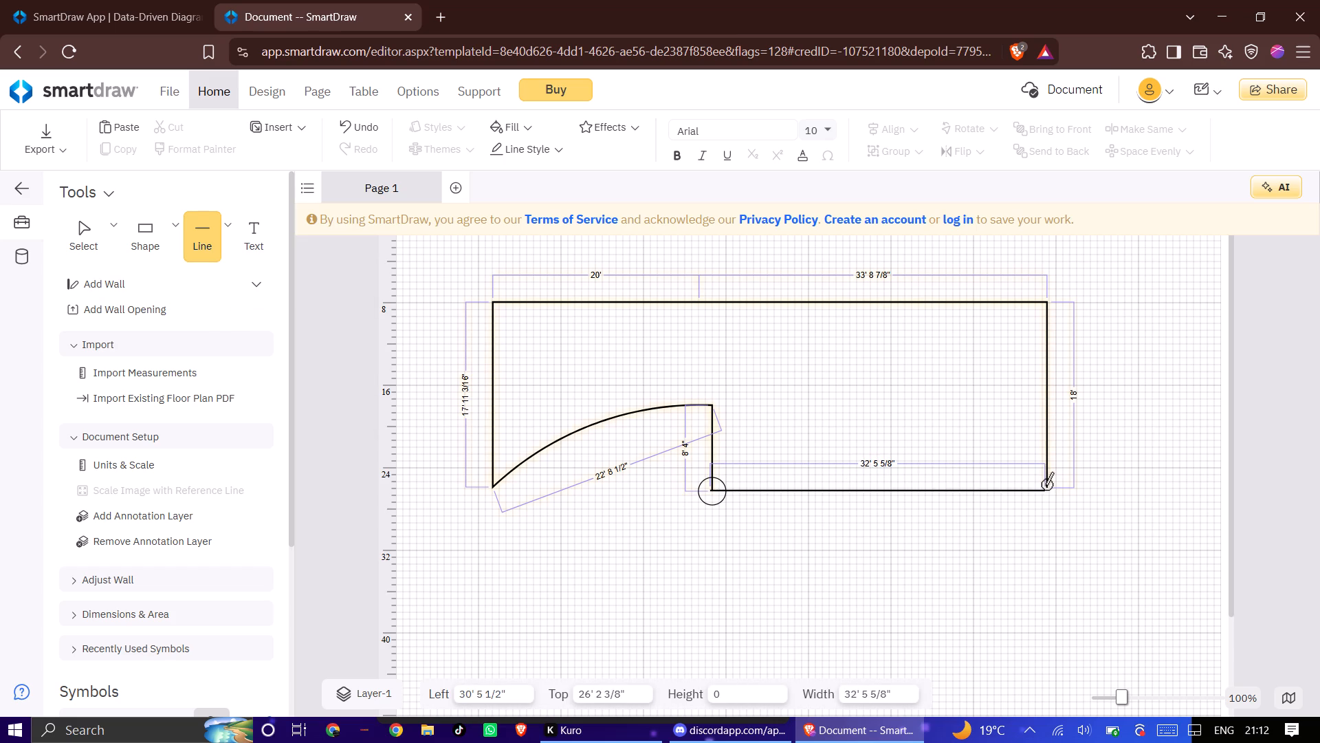
pyautogui.click(1047, 490)
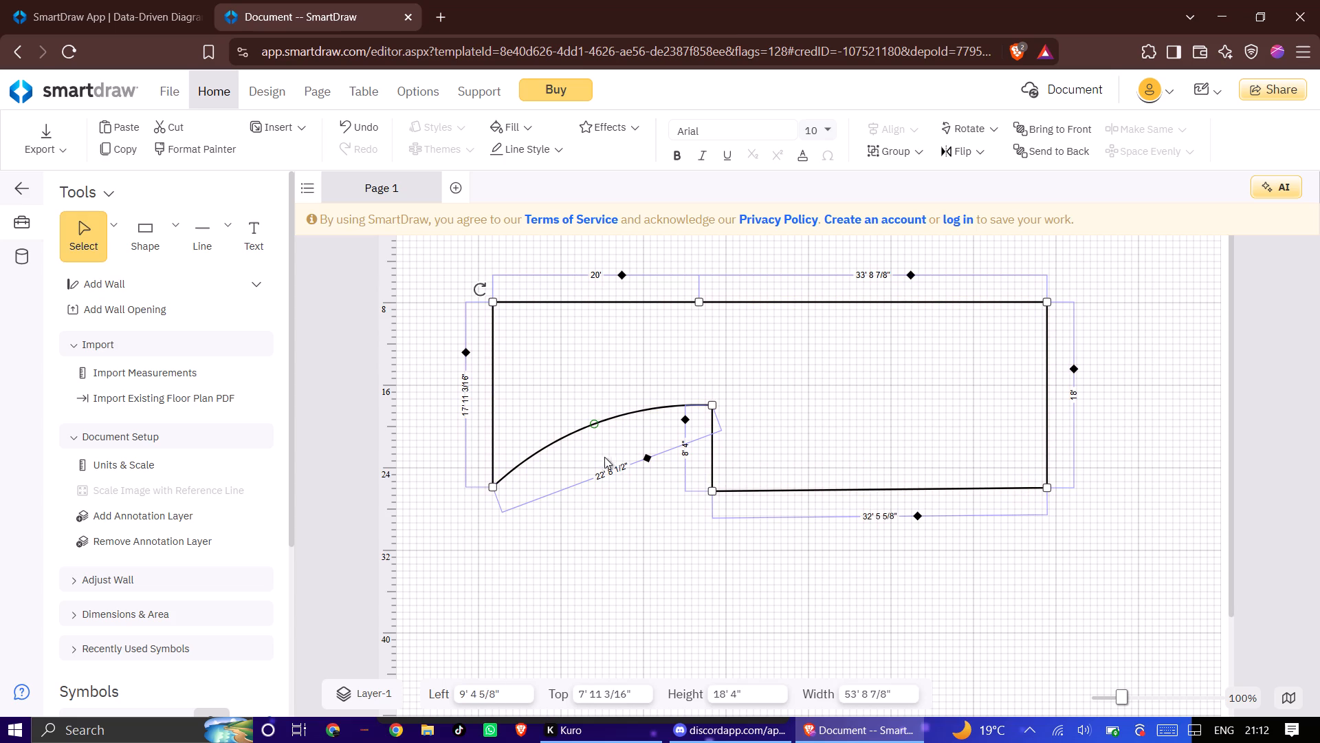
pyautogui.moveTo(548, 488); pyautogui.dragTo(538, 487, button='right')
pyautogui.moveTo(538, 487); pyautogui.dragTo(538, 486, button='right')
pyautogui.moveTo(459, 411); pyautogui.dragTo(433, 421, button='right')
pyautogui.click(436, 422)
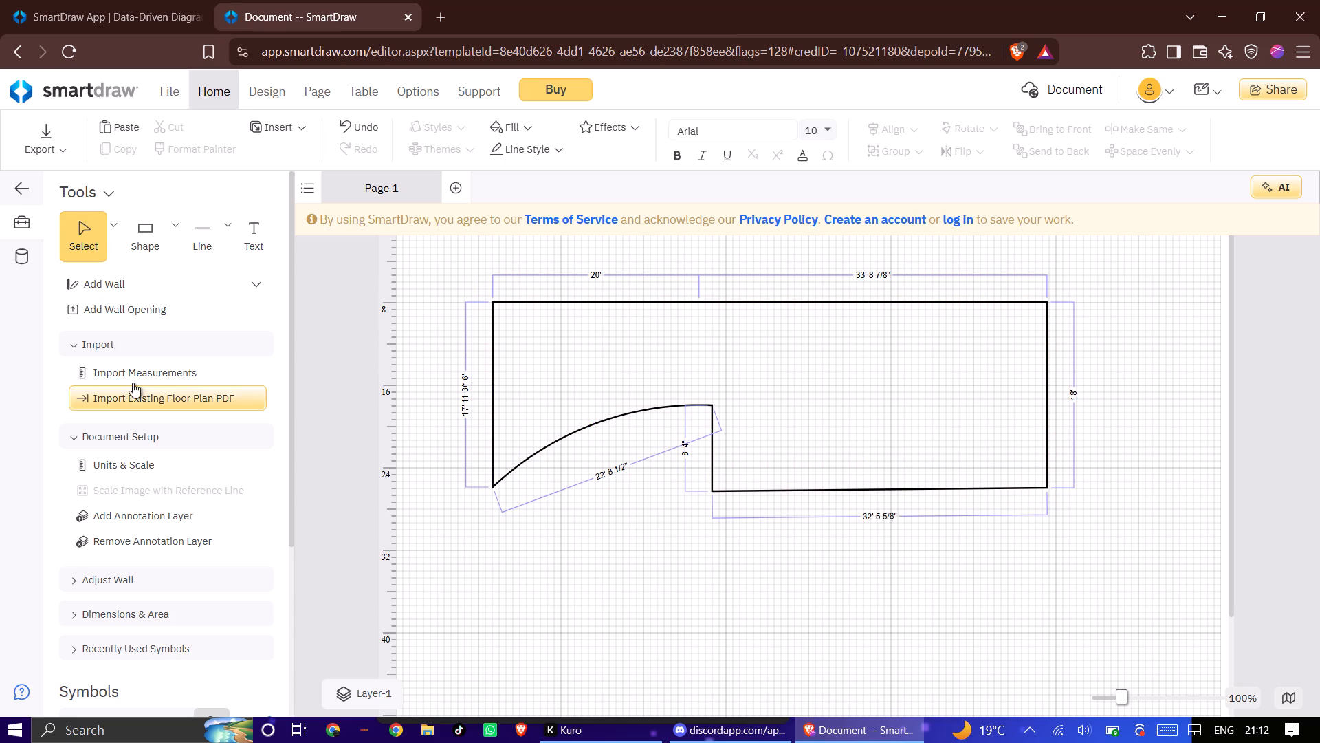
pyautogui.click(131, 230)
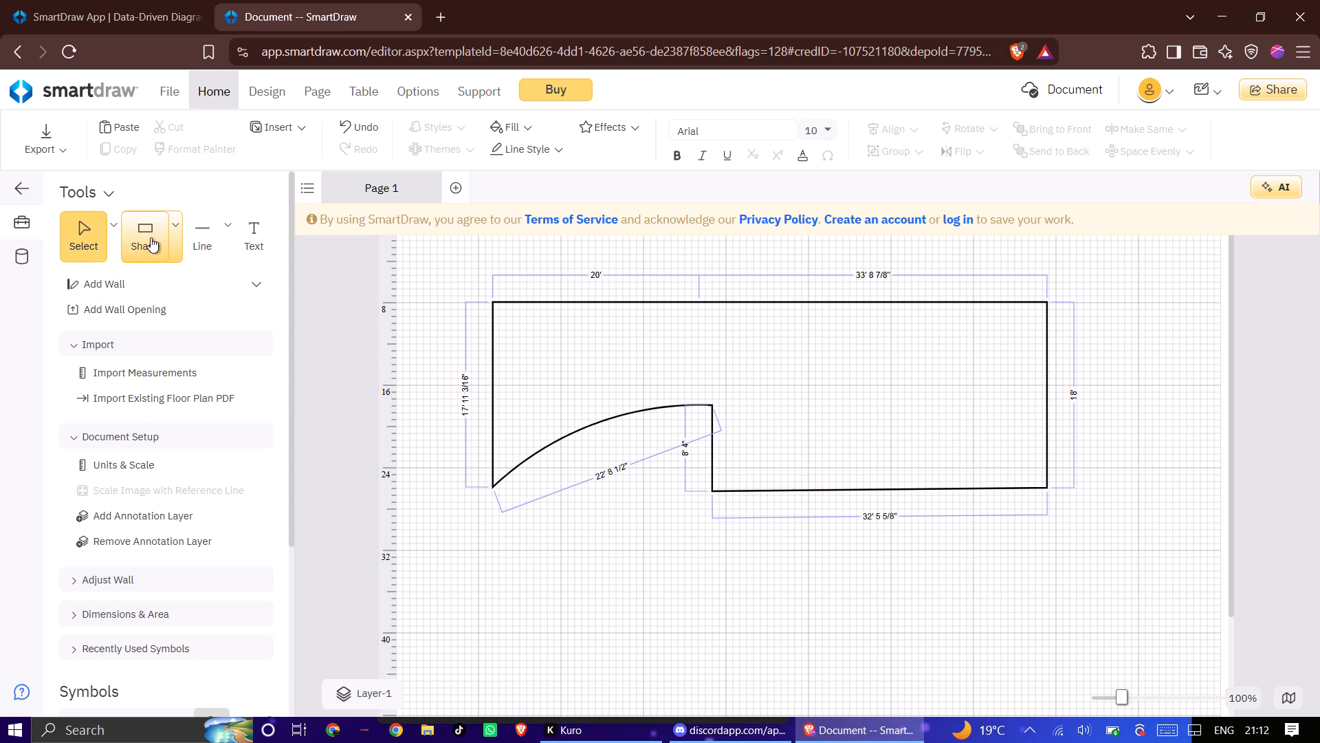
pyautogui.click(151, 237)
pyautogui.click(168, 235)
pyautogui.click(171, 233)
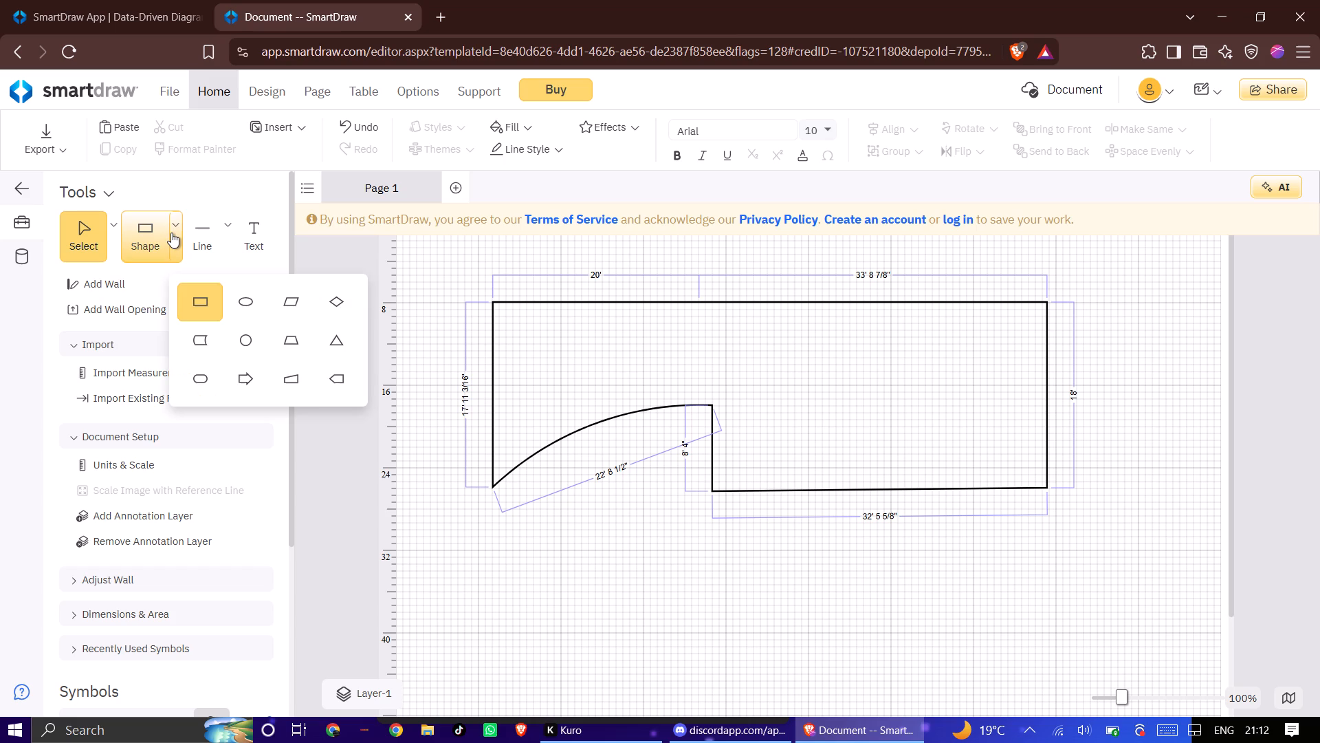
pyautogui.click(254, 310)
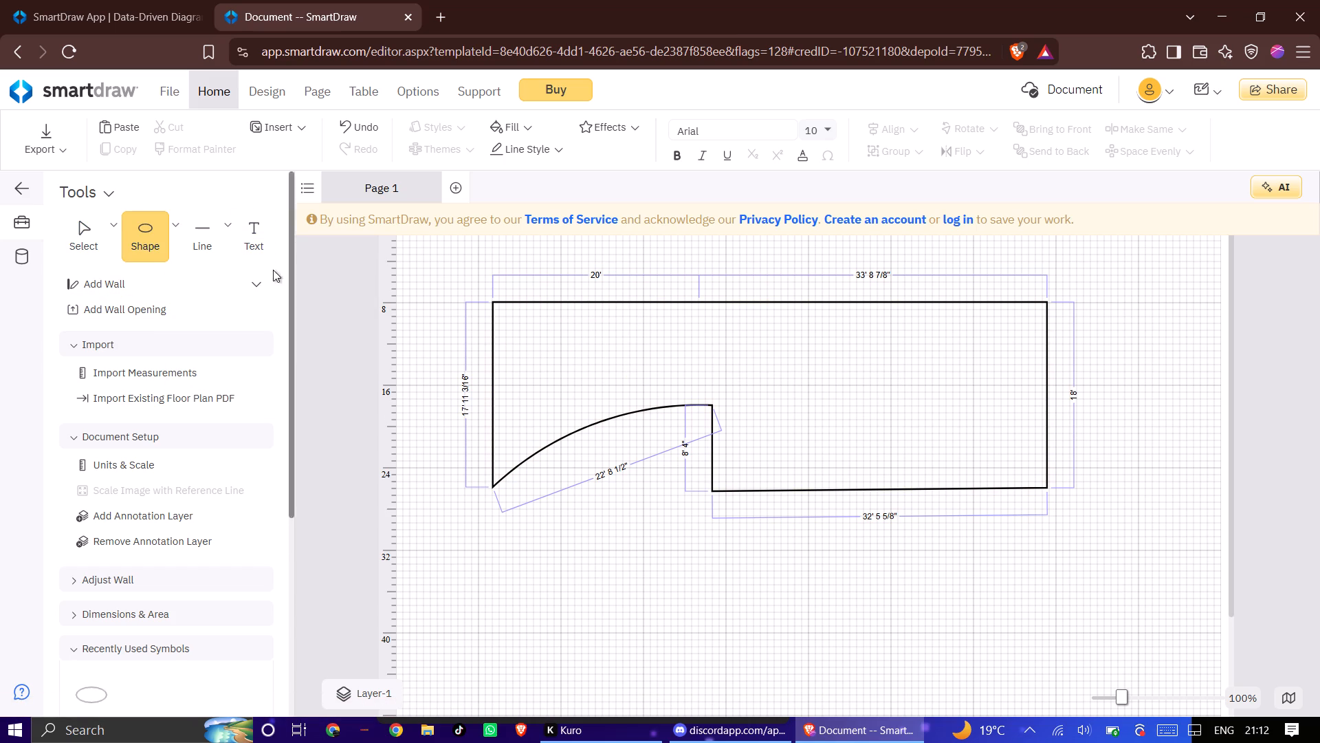
# Place a rectangle shape inside the outline and enlarge it to about 18' 3 5/8" wide by 8' 5" high.
pyautogui.click(170, 226)
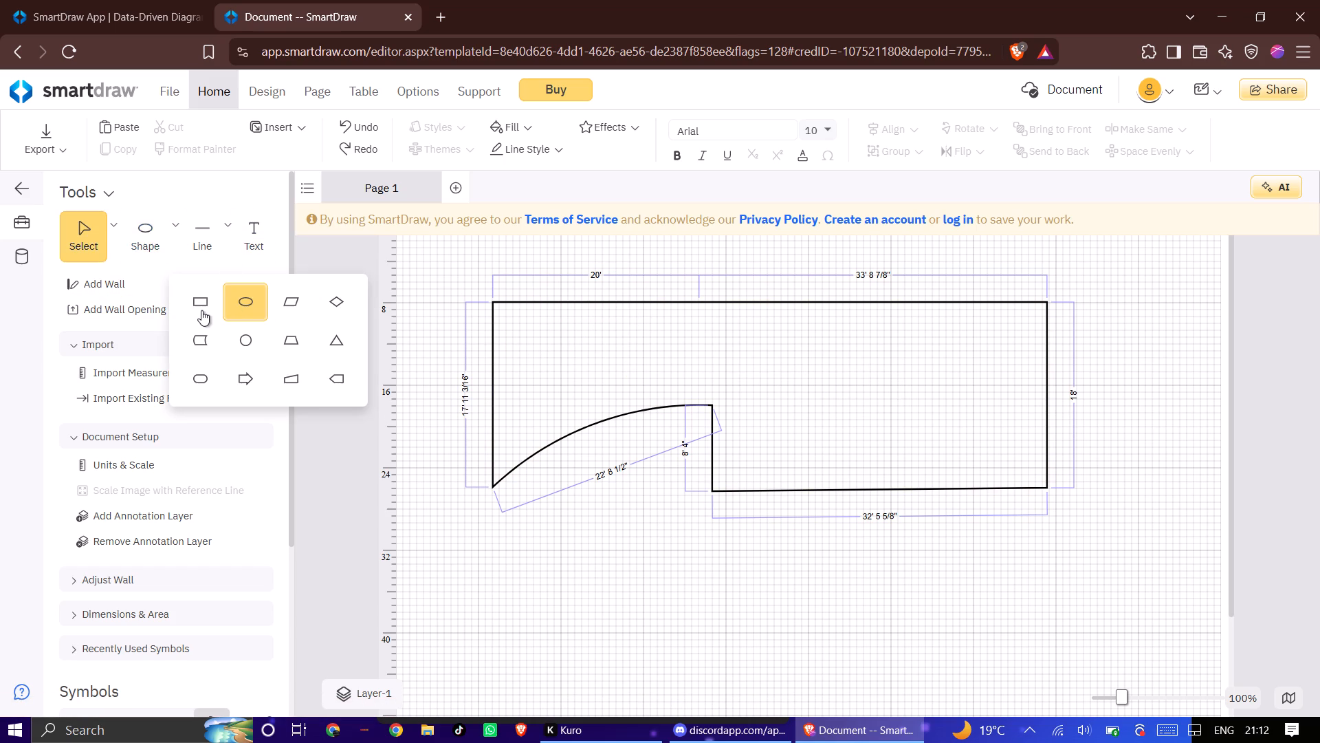
pyautogui.click(201, 310)
pyautogui.click(710, 354)
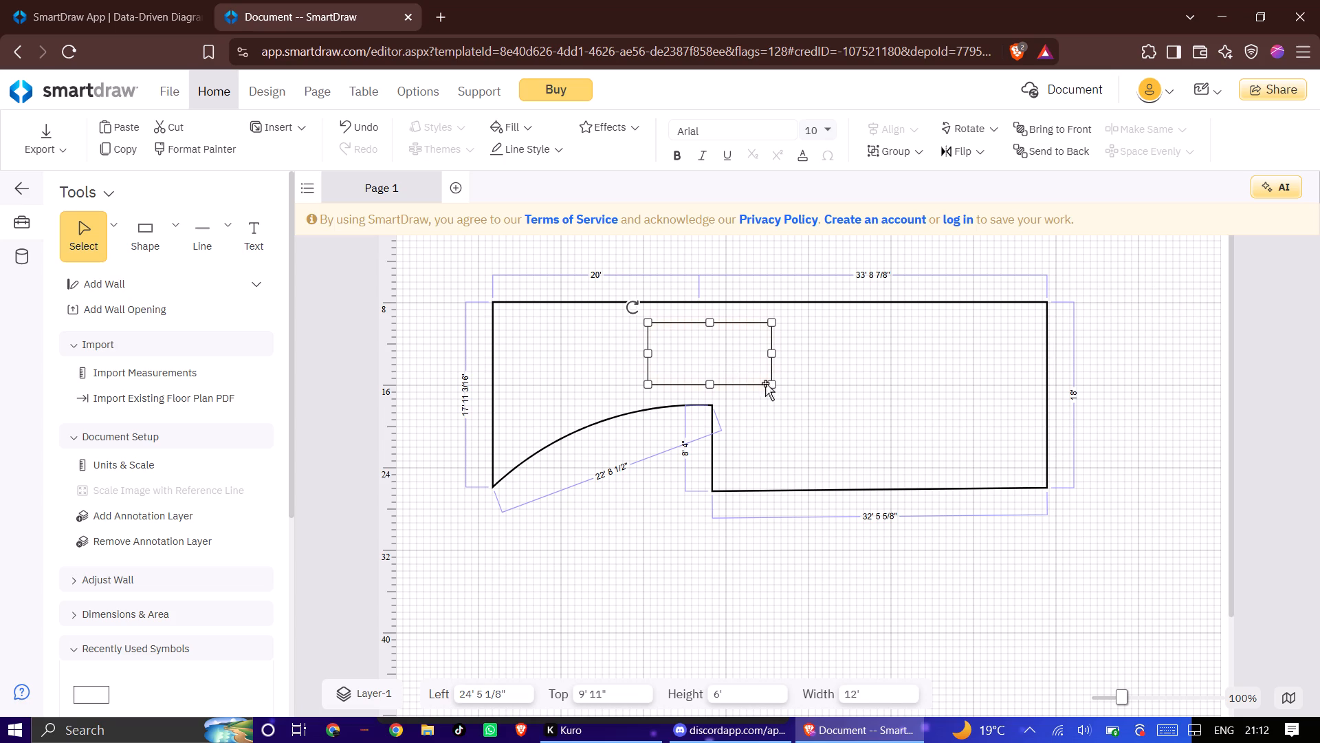
pyautogui.moveTo(770, 383); pyautogui.dragTo(837, 409)
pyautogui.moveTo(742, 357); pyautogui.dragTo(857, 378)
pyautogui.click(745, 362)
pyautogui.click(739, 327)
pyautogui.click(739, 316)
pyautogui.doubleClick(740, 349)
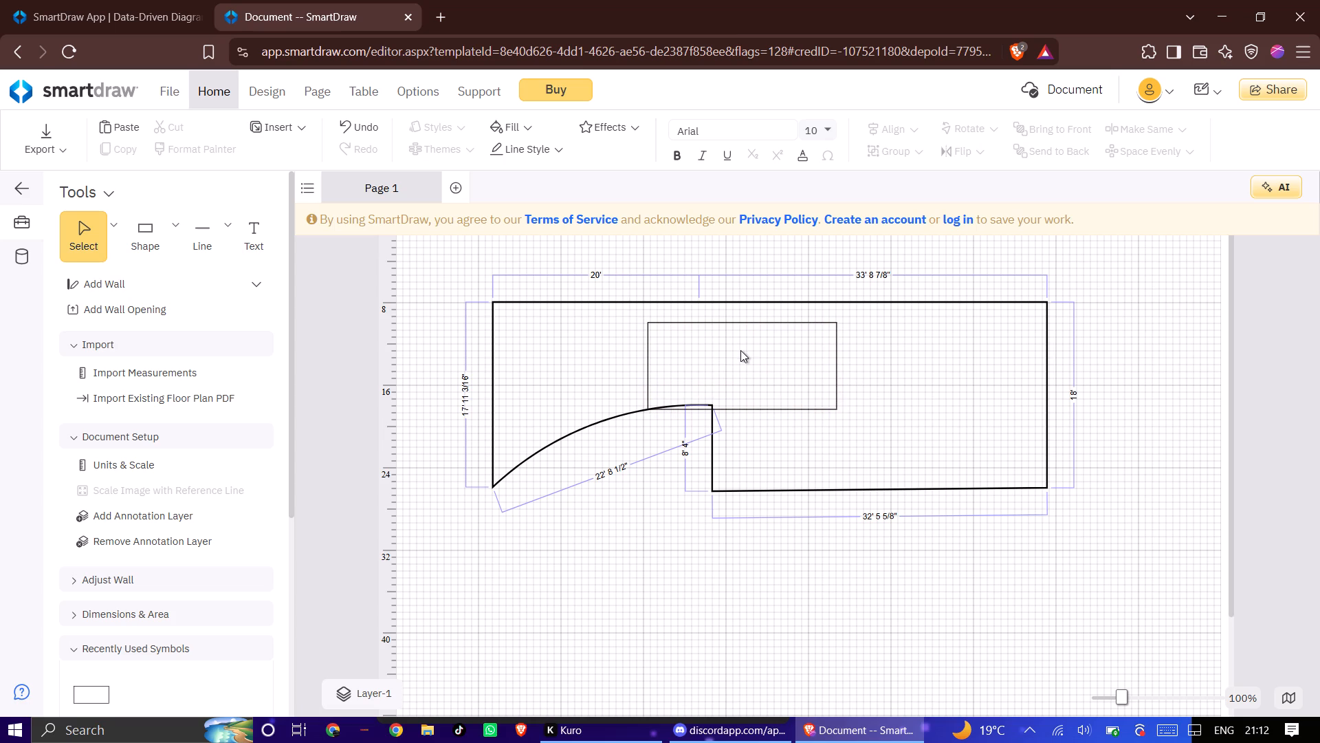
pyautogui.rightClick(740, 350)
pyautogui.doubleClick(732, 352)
# Move the rectangle into the outline's right part and enlarge it to about 21' 13/16" wide by 12' 1" high.
pyautogui.moveTo(834, 409); pyautogui.dragTo(973, 427)
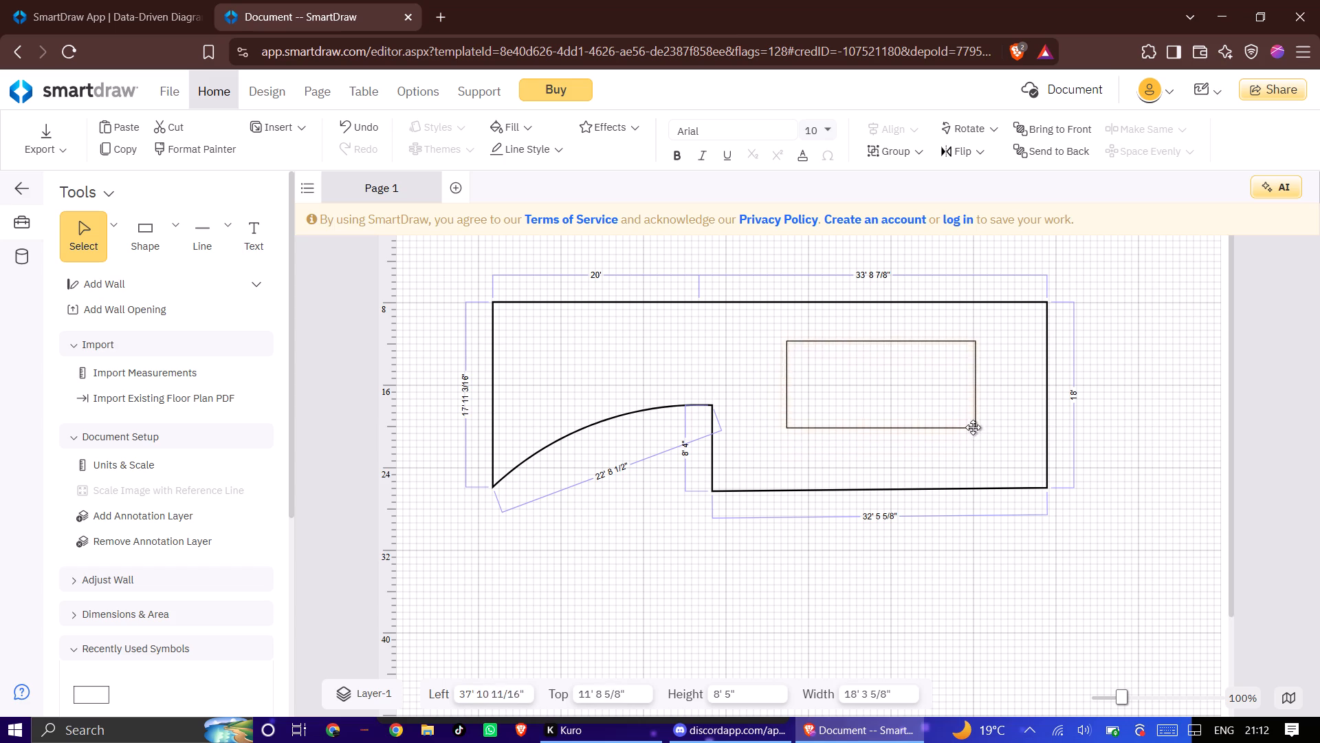
pyautogui.moveTo(973, 427); pyautogui.dragTo(1013, 425)
pyautogui.moveTo(826, 427); pyautogui.dragTo(798, 464)
pyautogui.moveTo(856, 389); pyautogui.dragTo(852, 382)
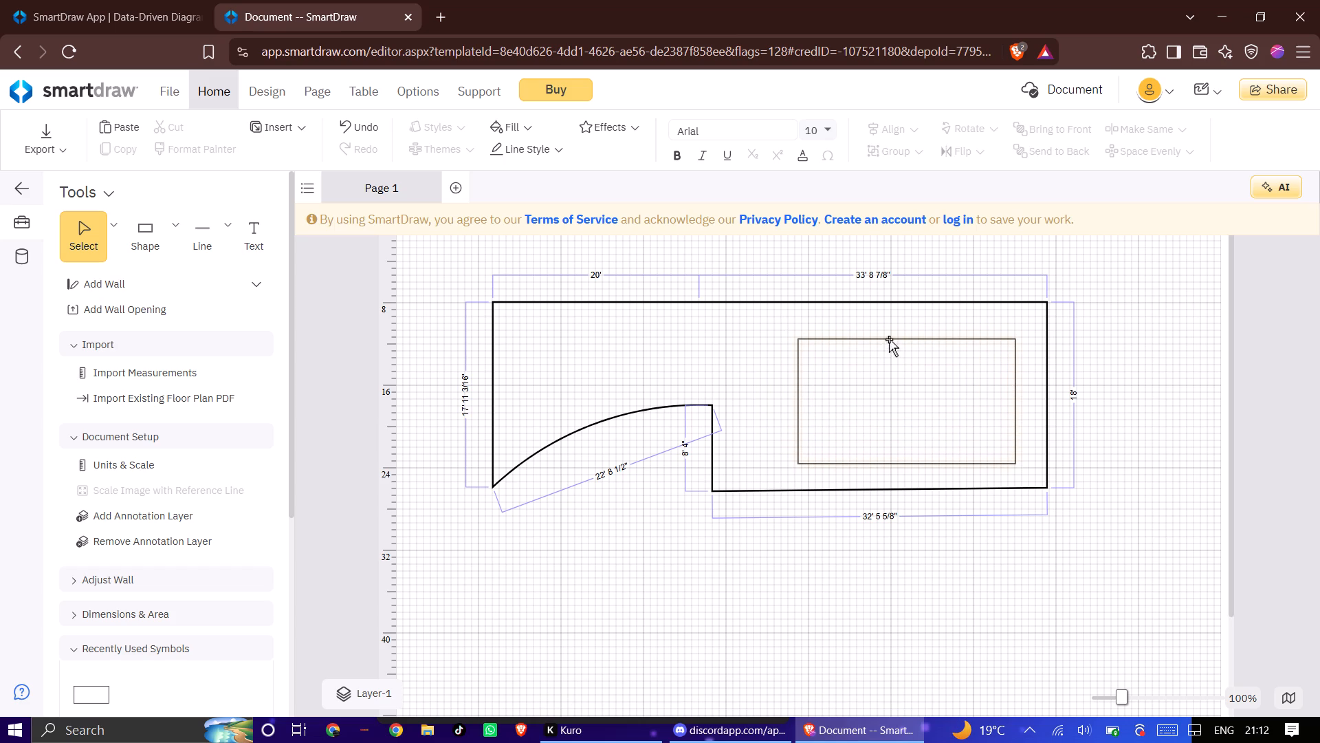
pyautogui.moveTo(889, 339); pyautogui.dragTo(879, 334)
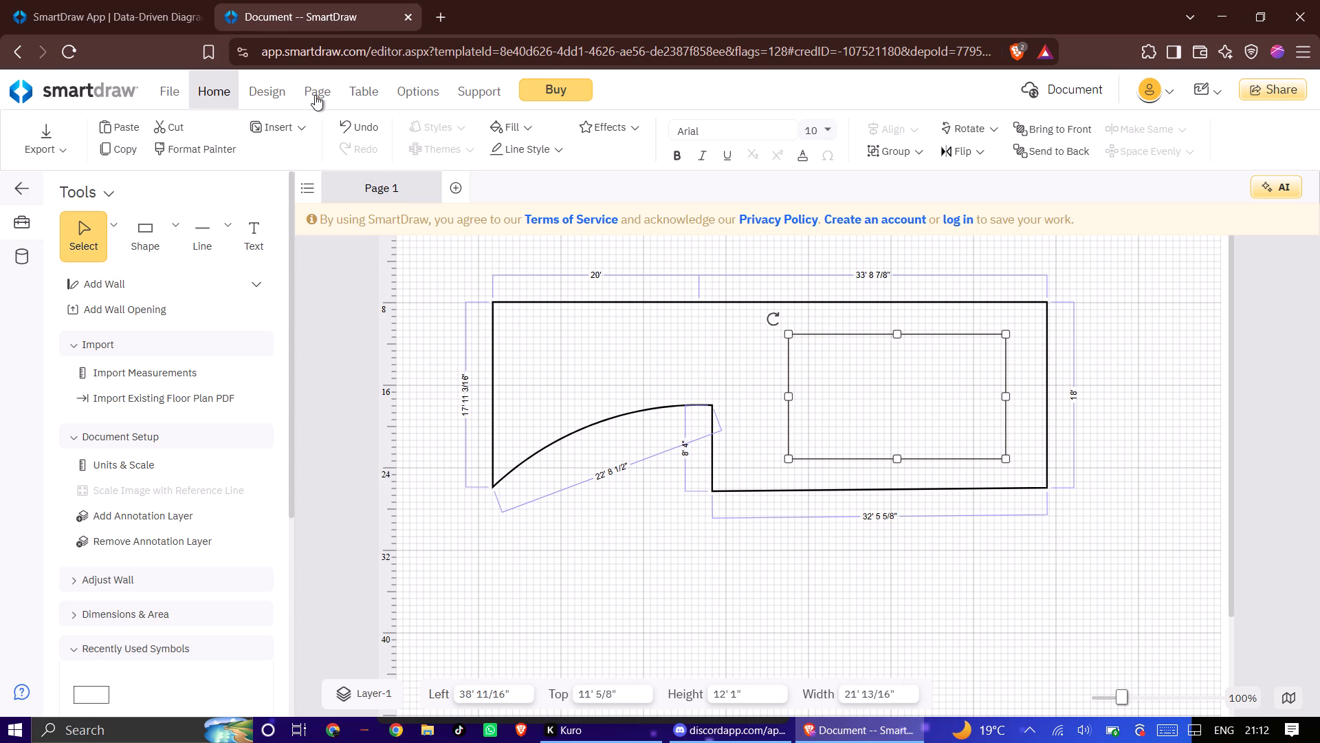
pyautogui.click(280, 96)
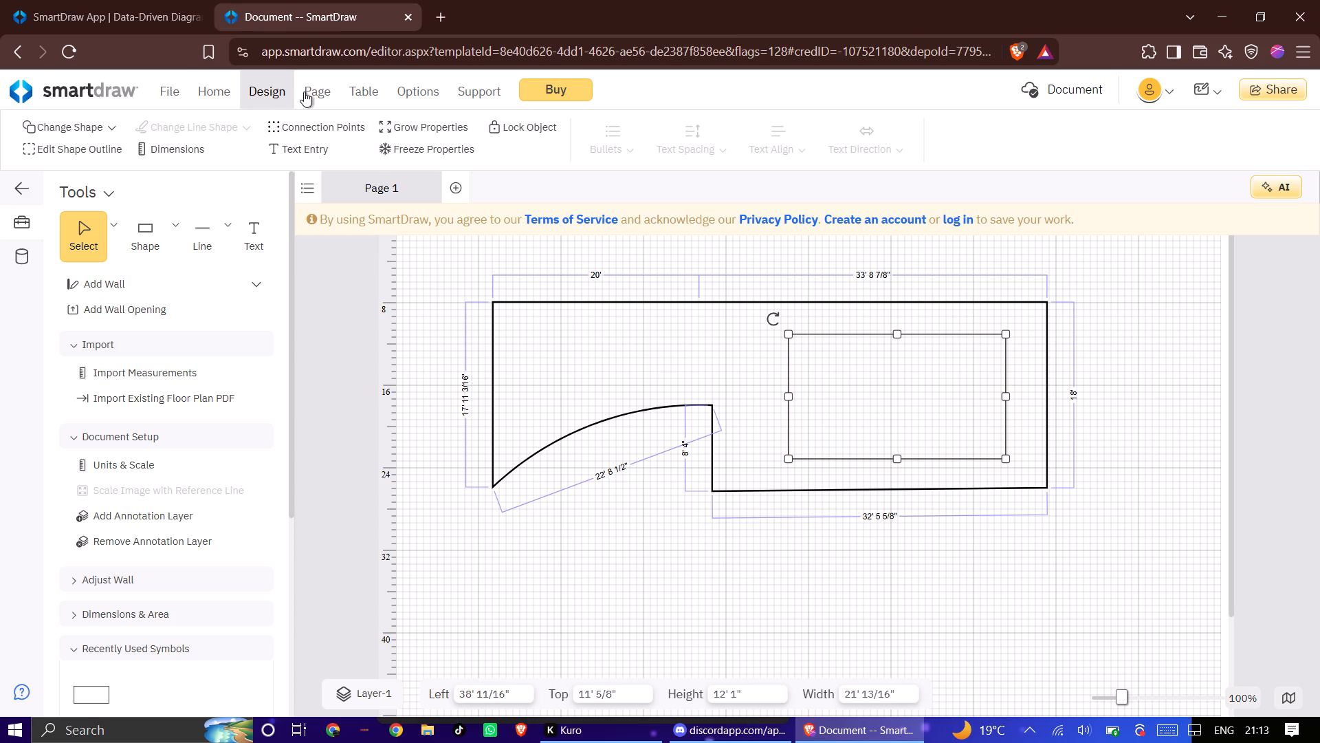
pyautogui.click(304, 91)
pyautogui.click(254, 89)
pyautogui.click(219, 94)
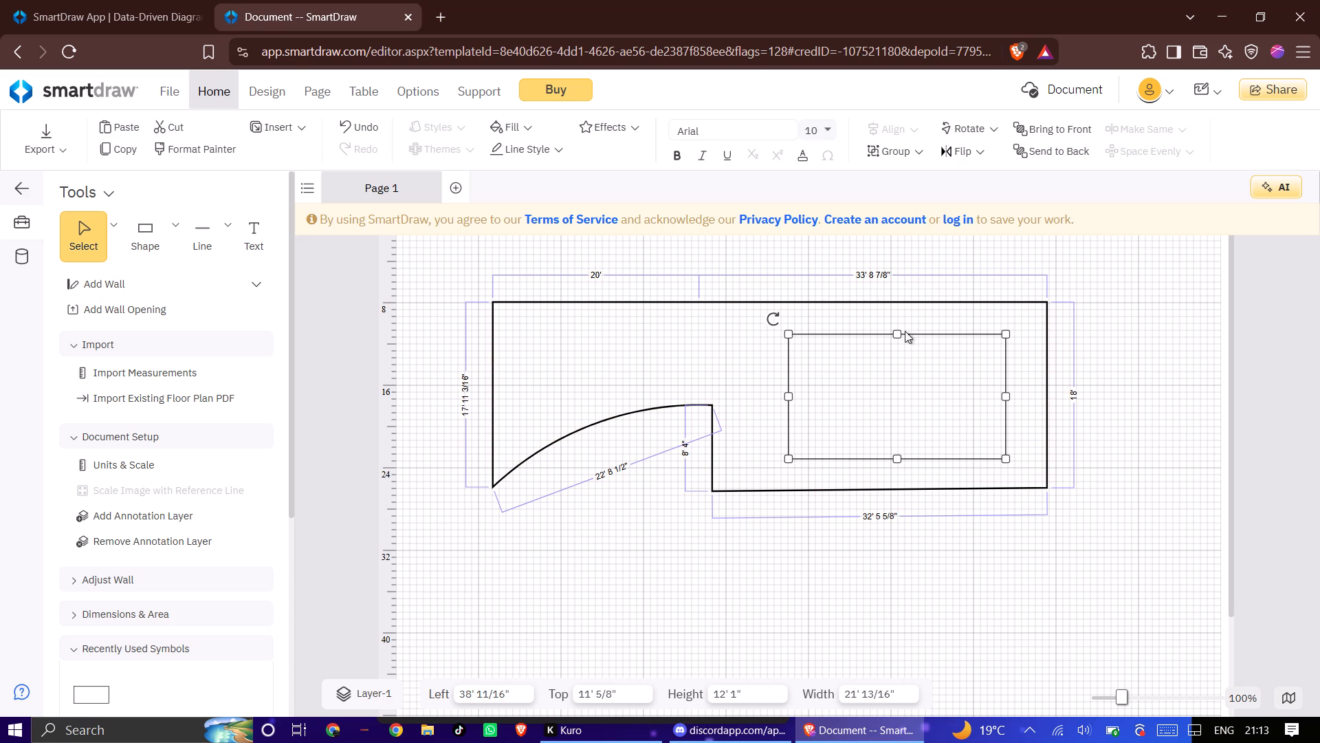
# Adjust the inner rectangle to about 21' 4 13/16" wide by 12' 9" high within the outline's right part.
pyautogui.click(788, 461)
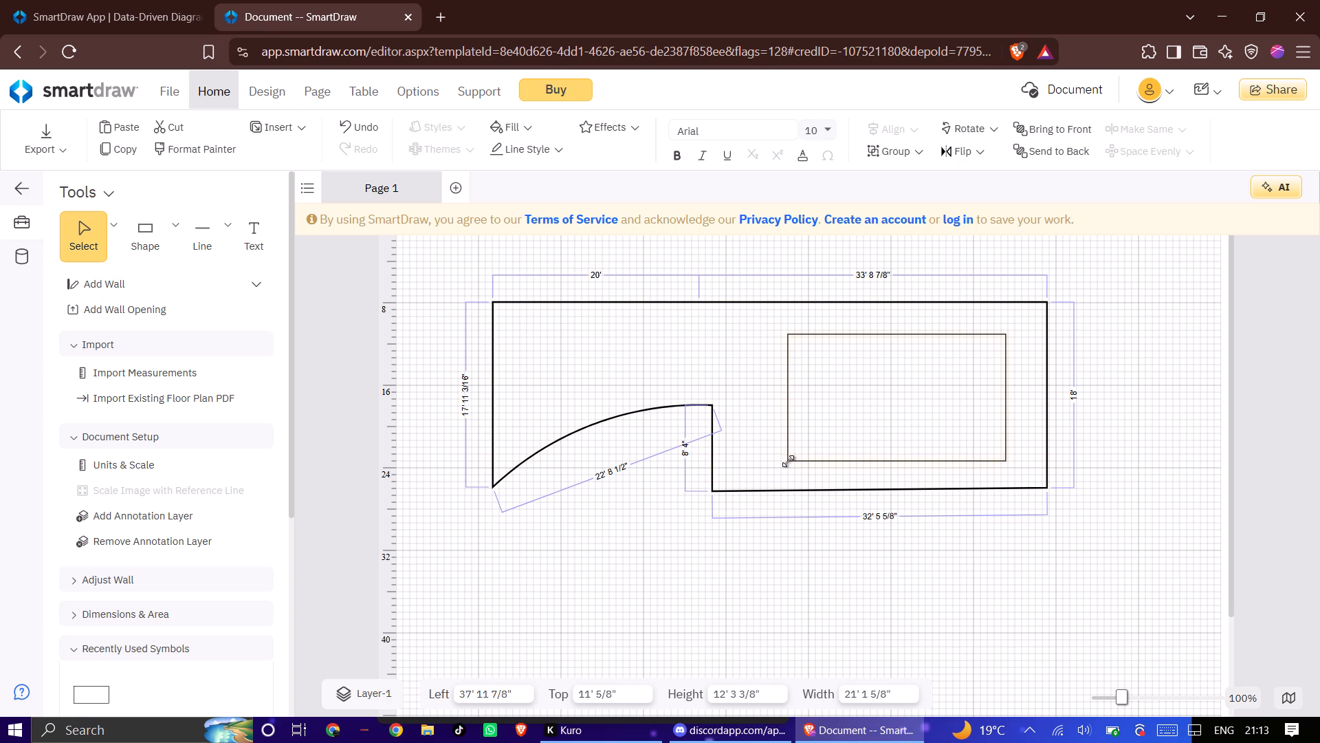
pyautogui.moveTo(918, 361); pyautogui.dragTo(924, 354)
pyautogui.click(913, 335)
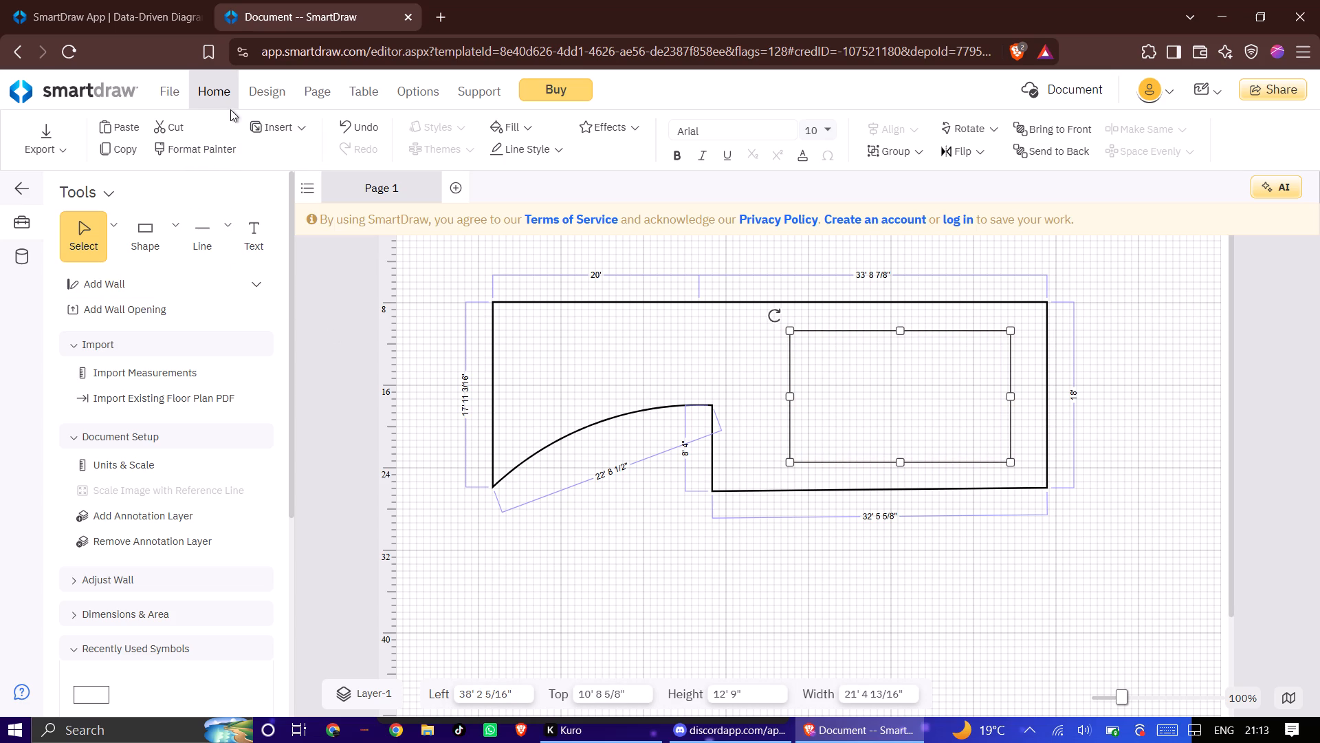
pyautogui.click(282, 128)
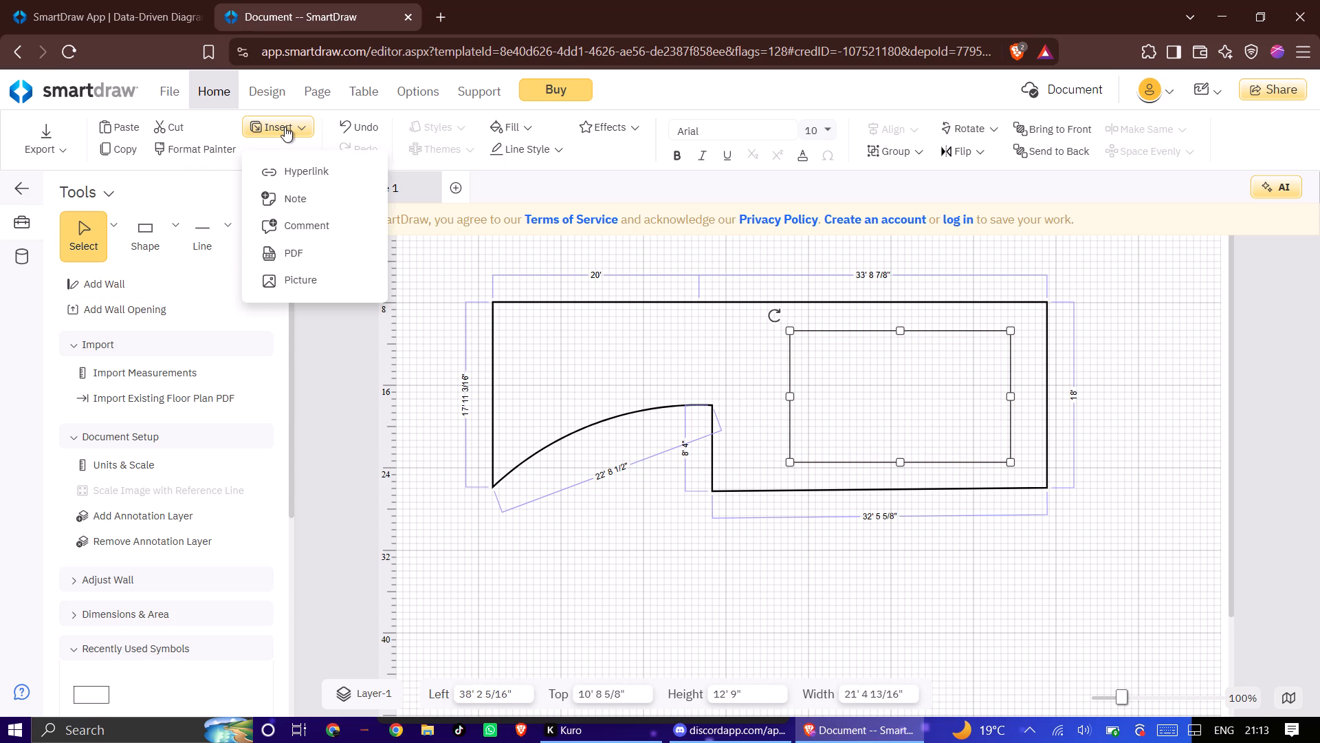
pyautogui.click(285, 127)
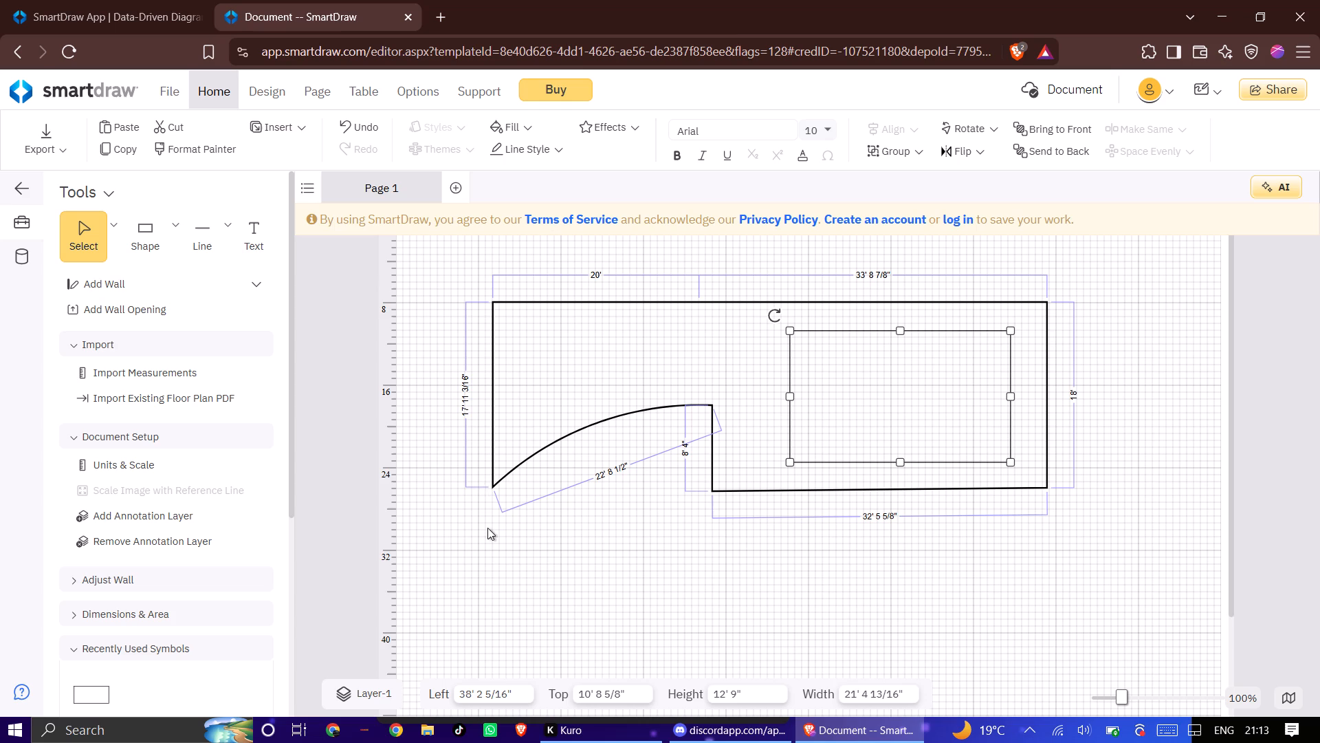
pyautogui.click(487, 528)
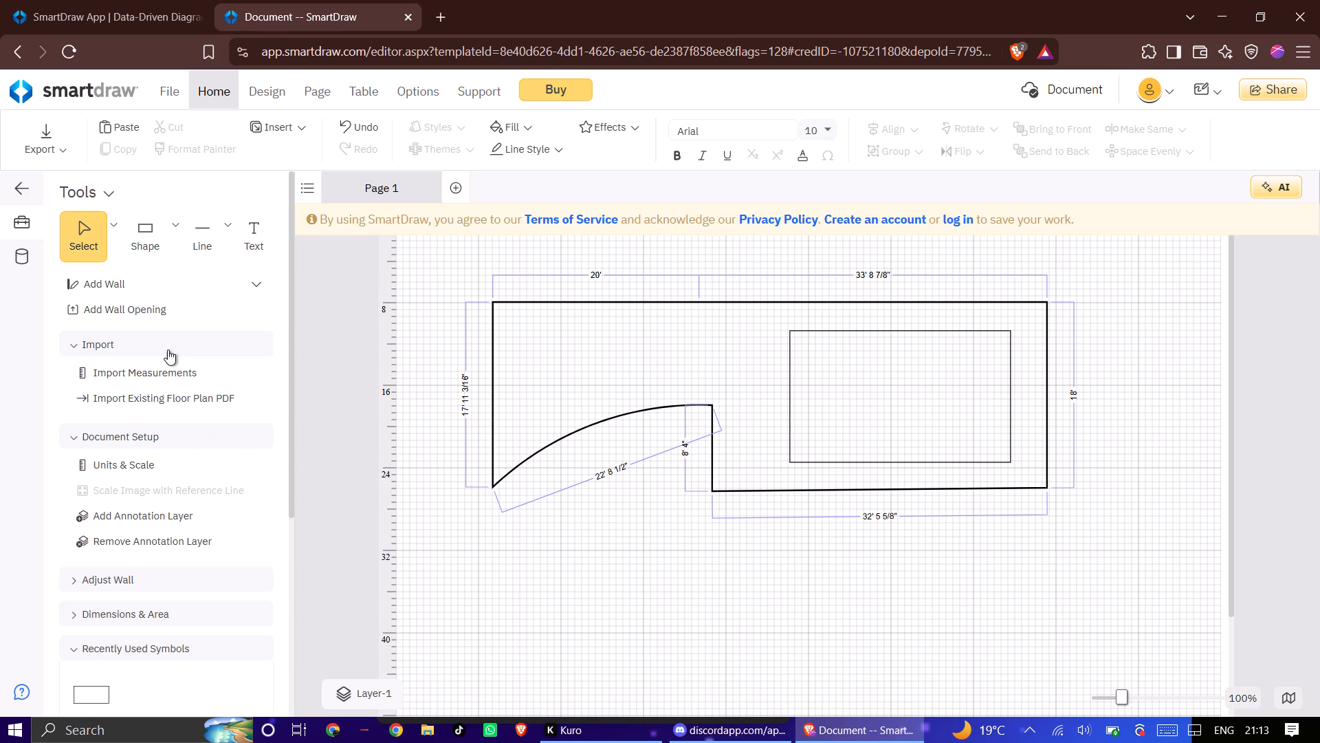
# Add a horizontal wall about 62' long above the outline and a vertical wall about 25' 3" long down from its left end.
pyautogui.click(148, 290)
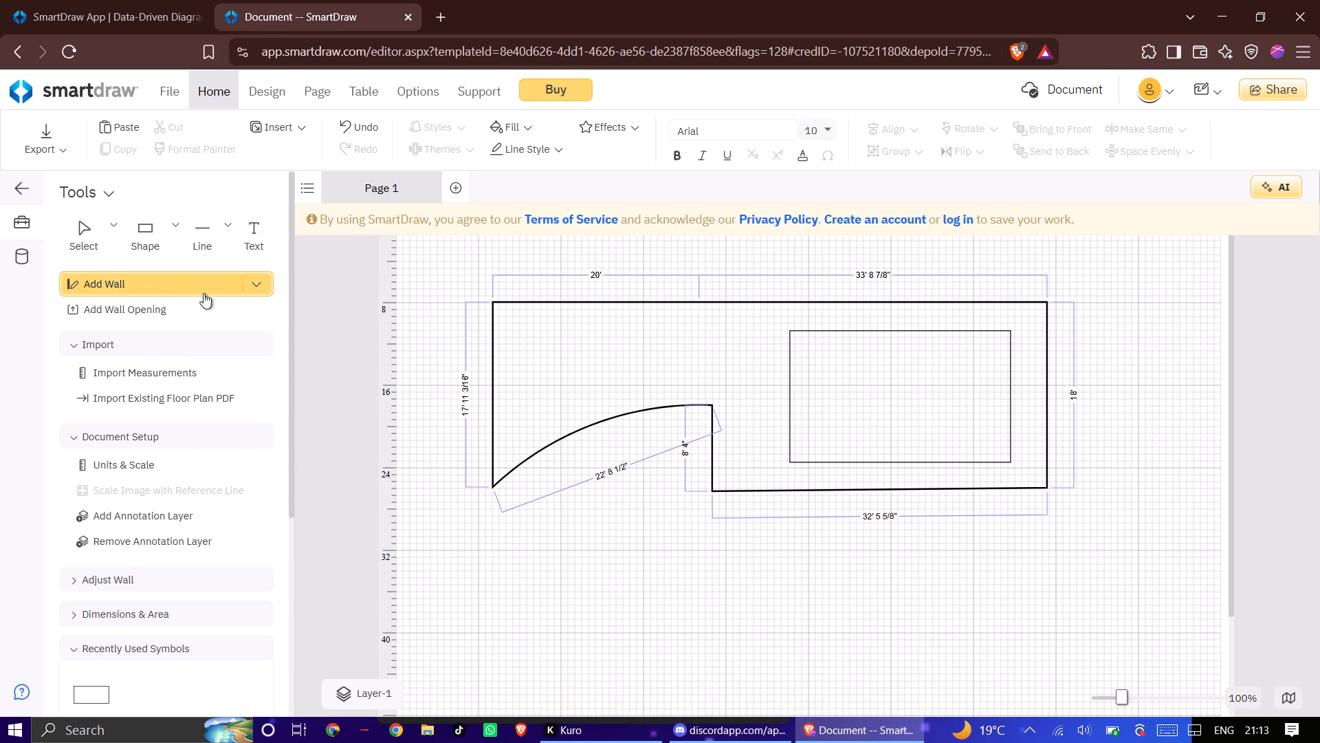
pyautogui.moveTo(456, 261); pyautogui.dragTo(872, 257)
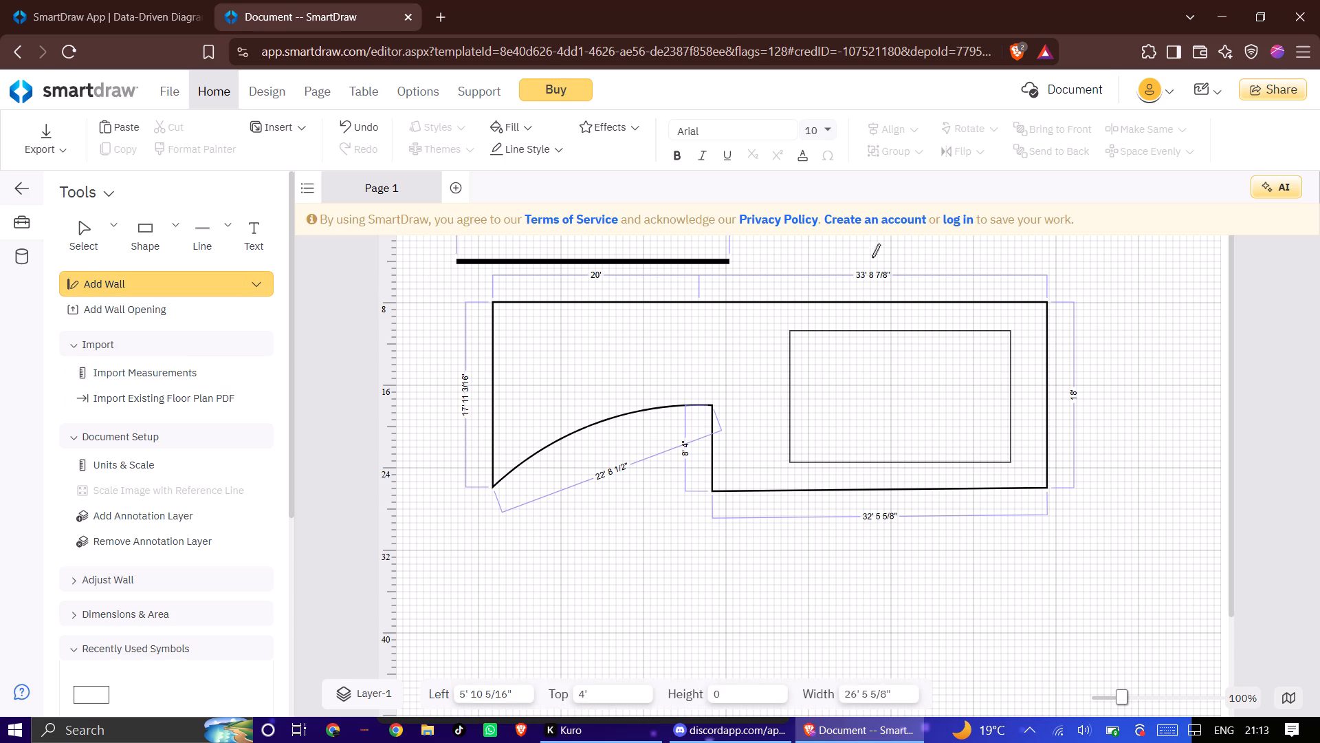
pyautogui.moveTo(872, 257); pyautogui.dragTo(1096, 258)
pyautogui.moveTo(457, 263); pyautogui.dragTo(465, 375)
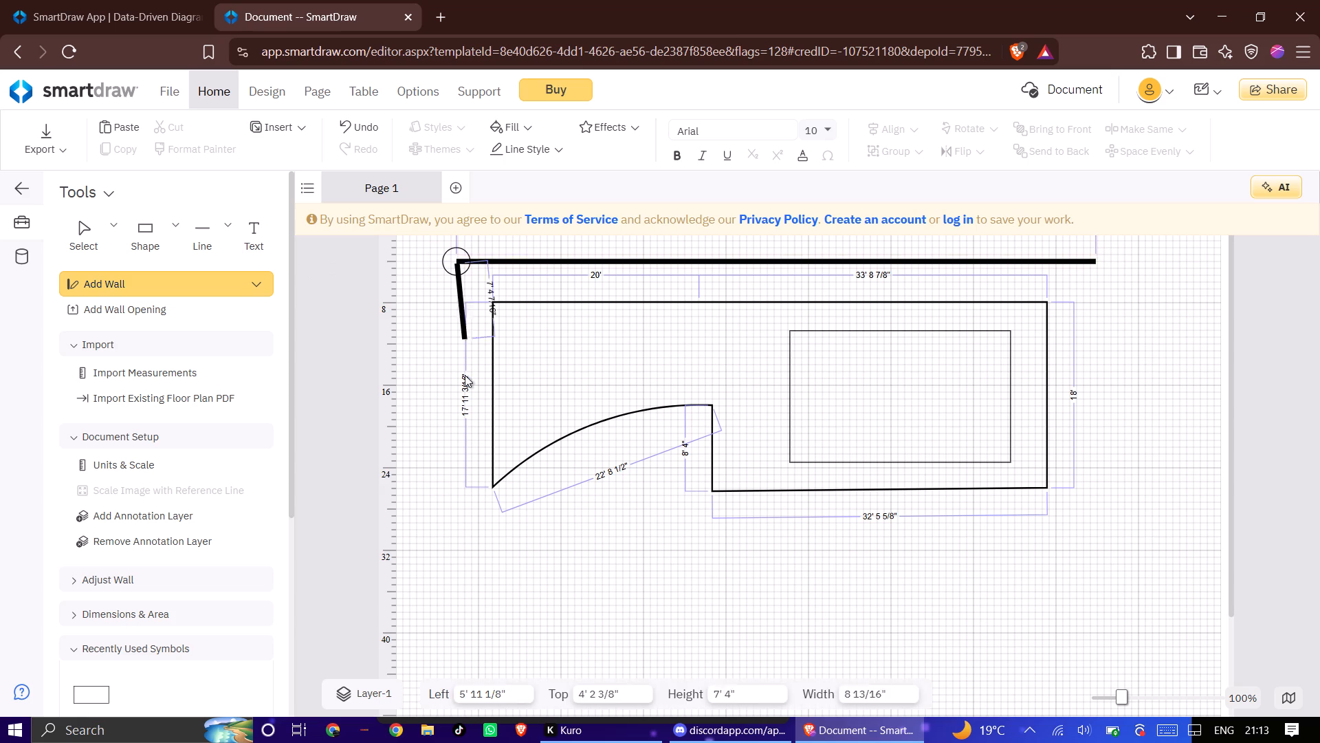
pyautogui.moveTo(465, 375); pyautogui.dragTo(452, 524)
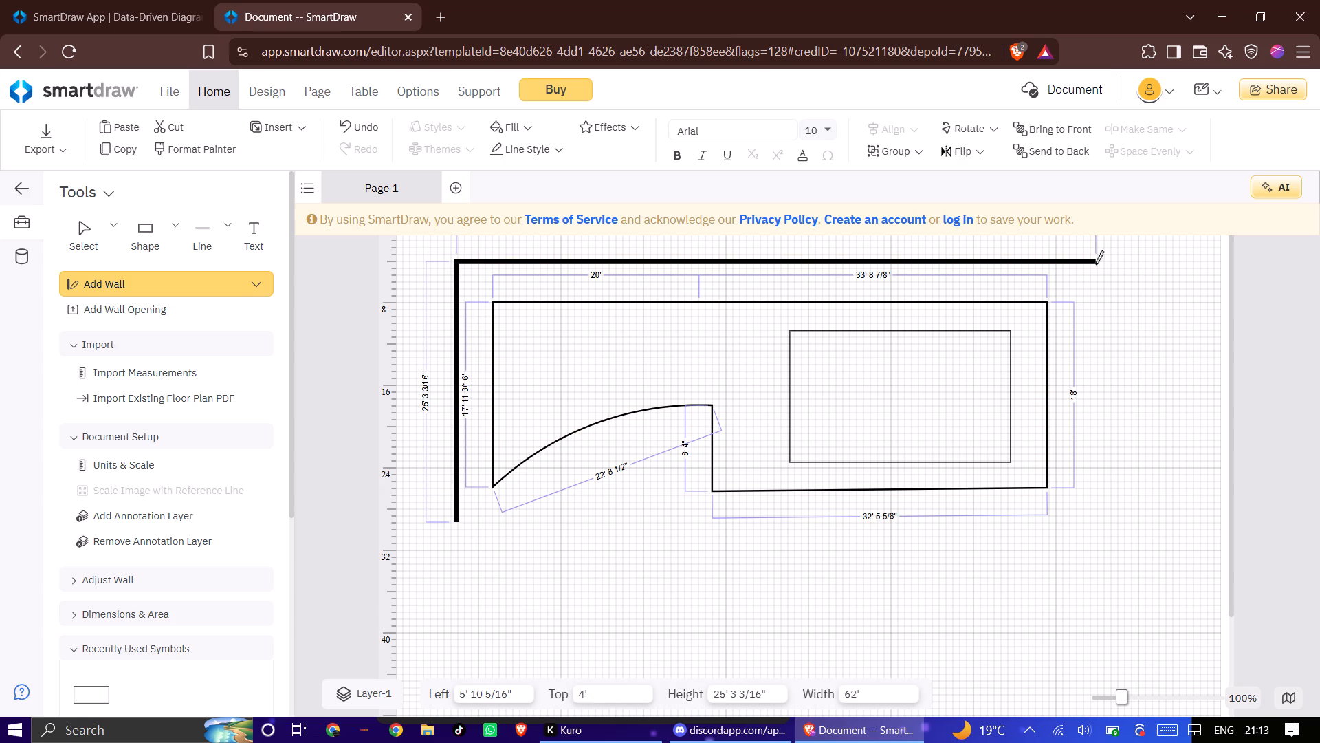
# Add a vertical wall about 10' 10 3/8" long down from the top wall's right end.
pyautogui.moveTo(1095, 263); pyautogui.dragTo(1091, 374)
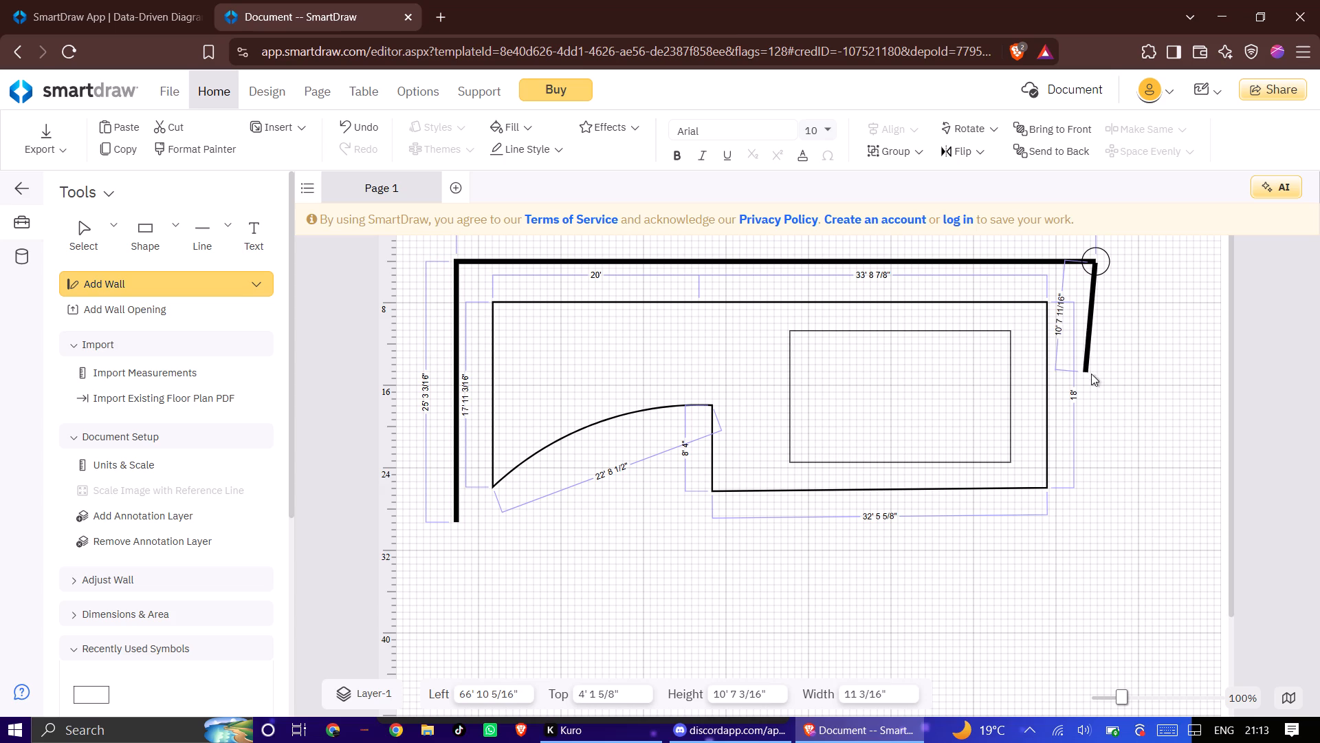
pyautogui.moveTo(1091, 374); pyautogui.dragTo(1097, 375)
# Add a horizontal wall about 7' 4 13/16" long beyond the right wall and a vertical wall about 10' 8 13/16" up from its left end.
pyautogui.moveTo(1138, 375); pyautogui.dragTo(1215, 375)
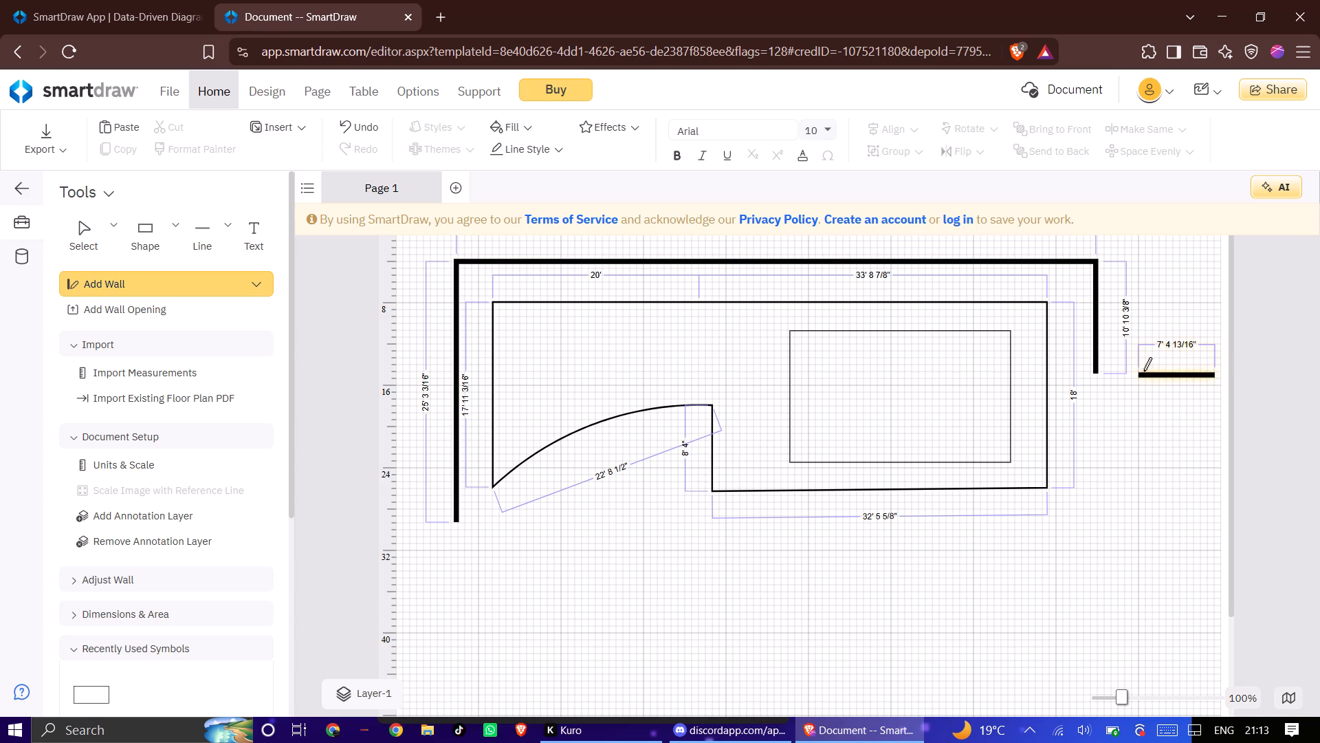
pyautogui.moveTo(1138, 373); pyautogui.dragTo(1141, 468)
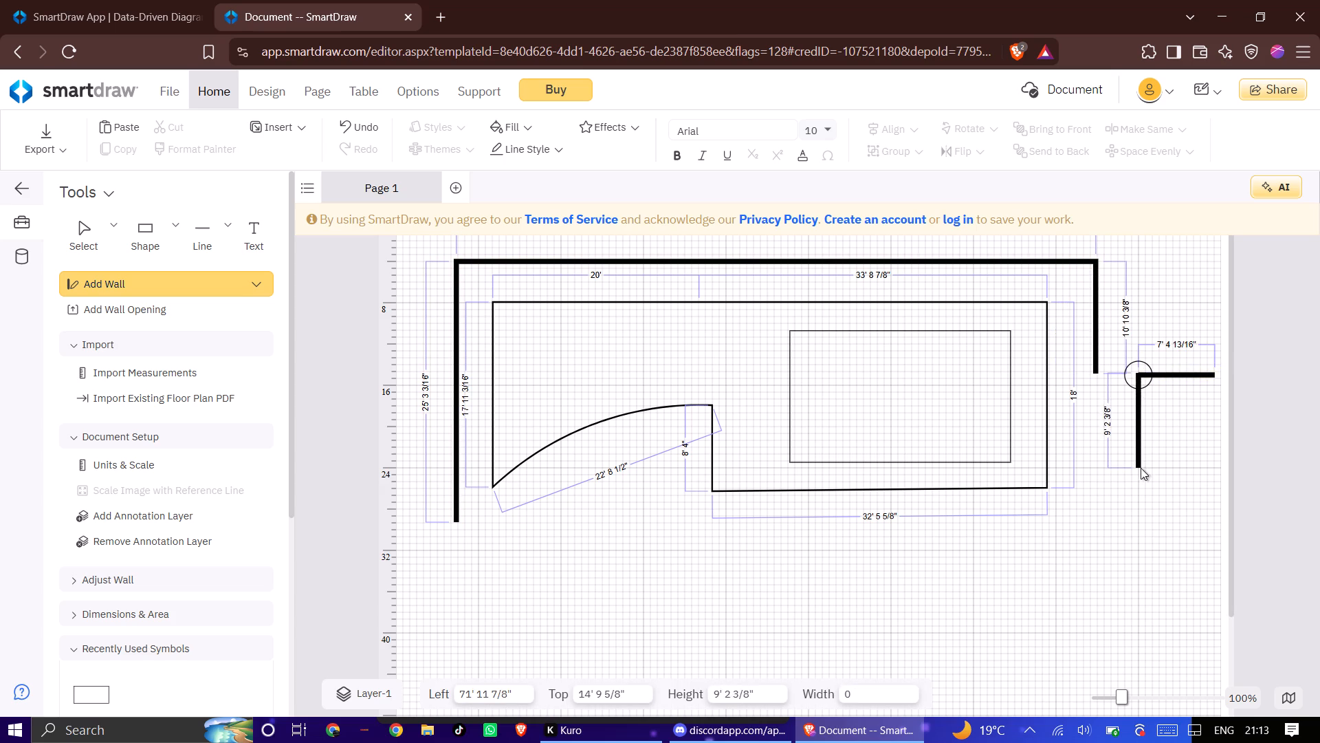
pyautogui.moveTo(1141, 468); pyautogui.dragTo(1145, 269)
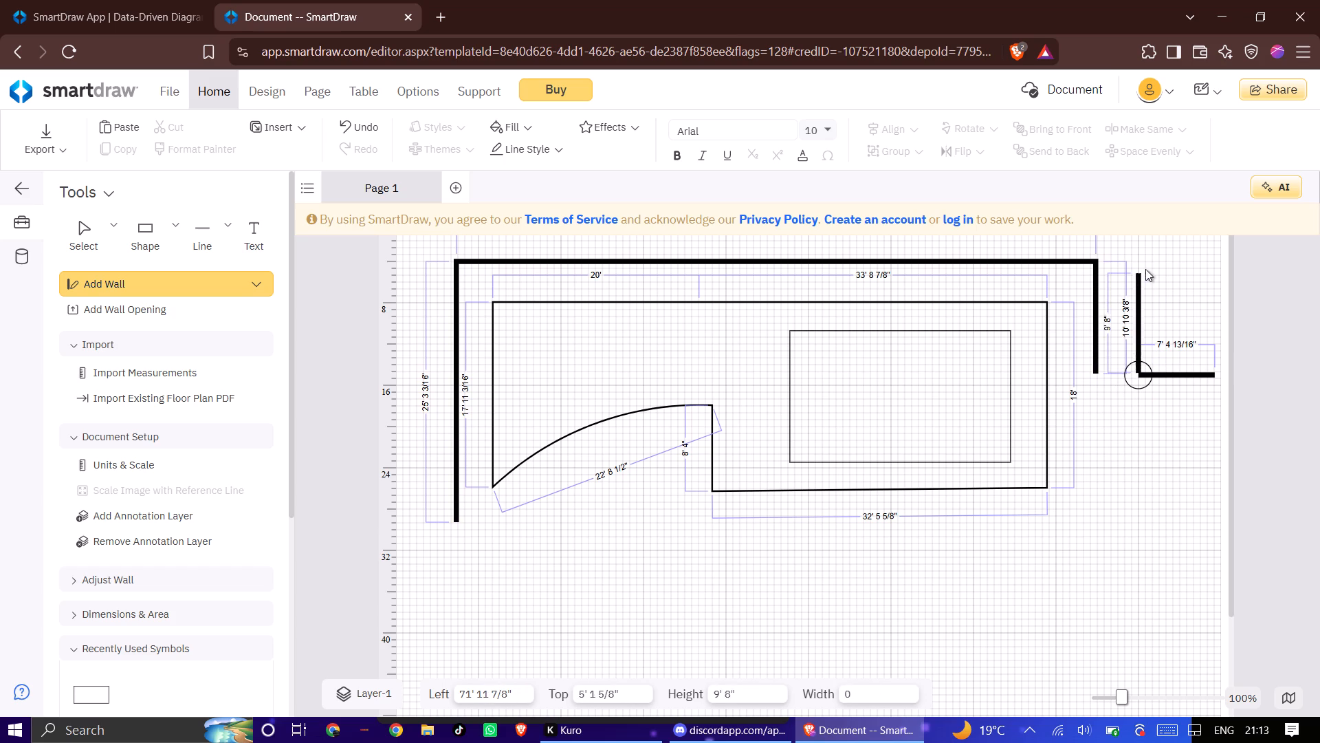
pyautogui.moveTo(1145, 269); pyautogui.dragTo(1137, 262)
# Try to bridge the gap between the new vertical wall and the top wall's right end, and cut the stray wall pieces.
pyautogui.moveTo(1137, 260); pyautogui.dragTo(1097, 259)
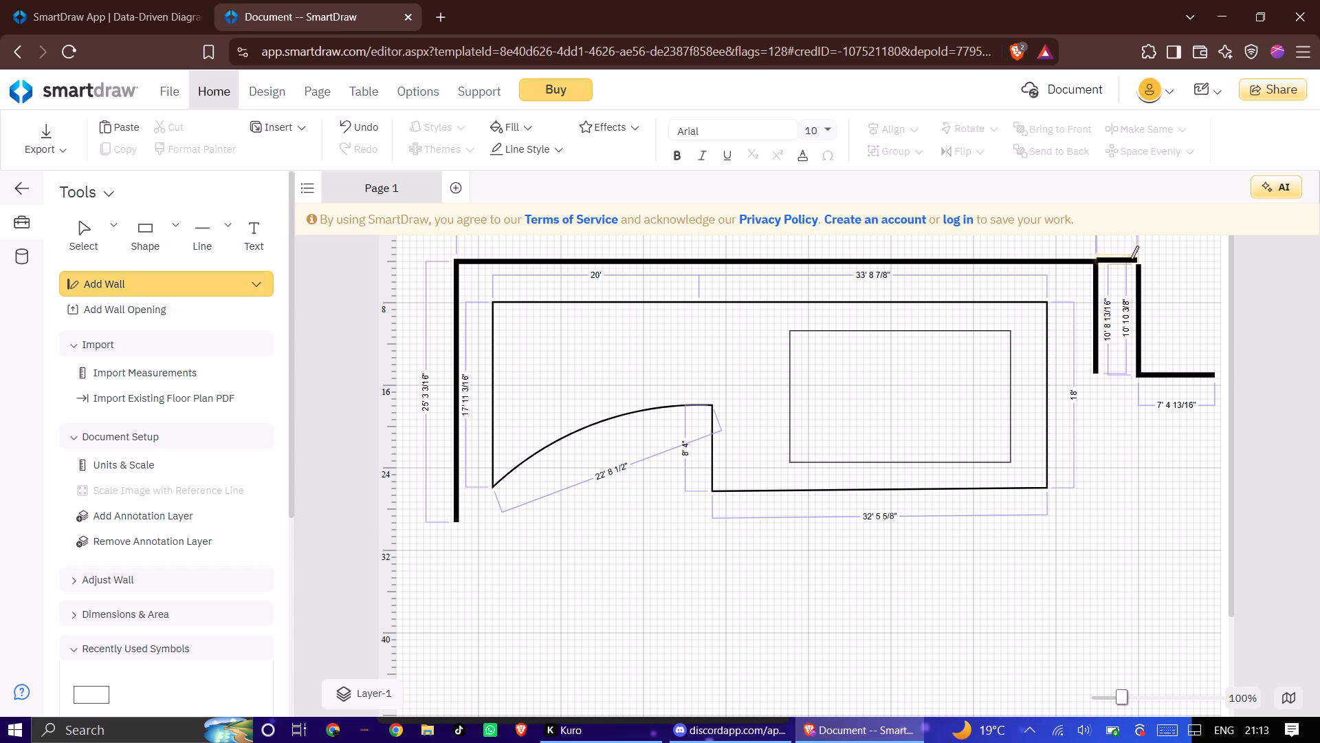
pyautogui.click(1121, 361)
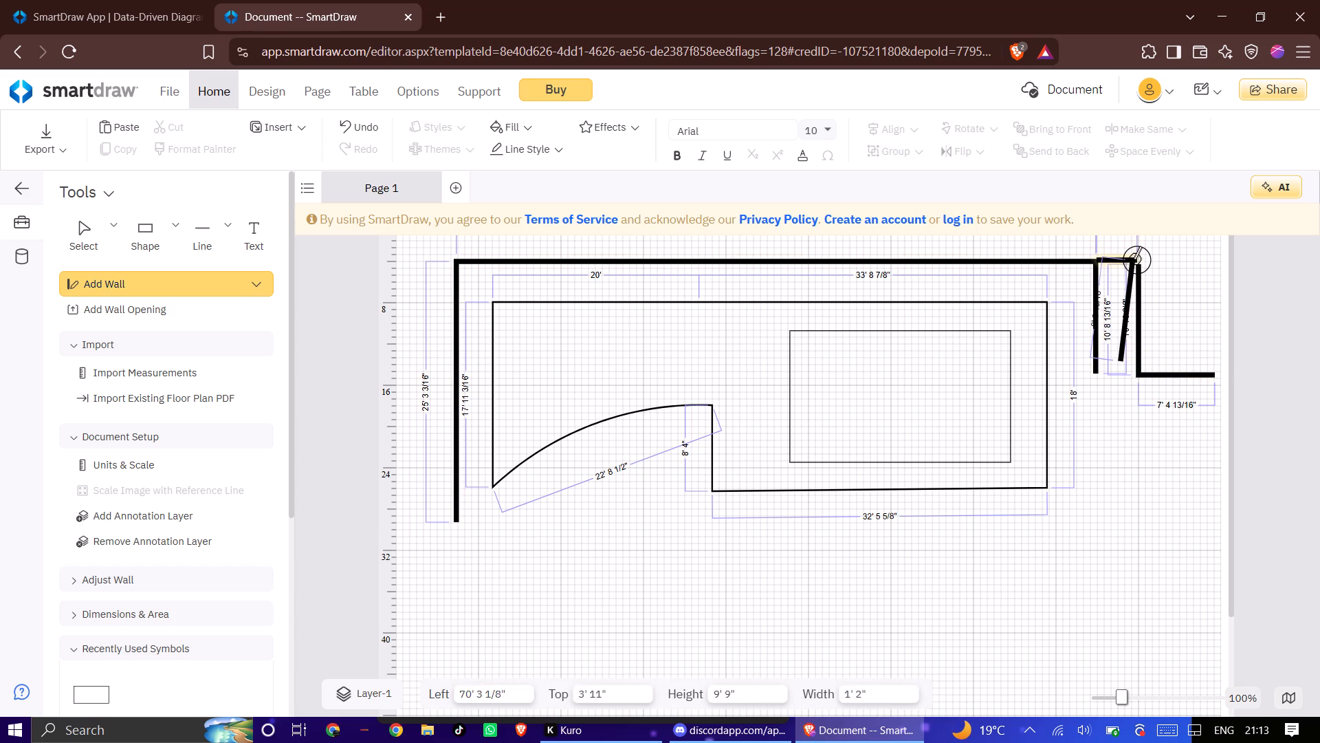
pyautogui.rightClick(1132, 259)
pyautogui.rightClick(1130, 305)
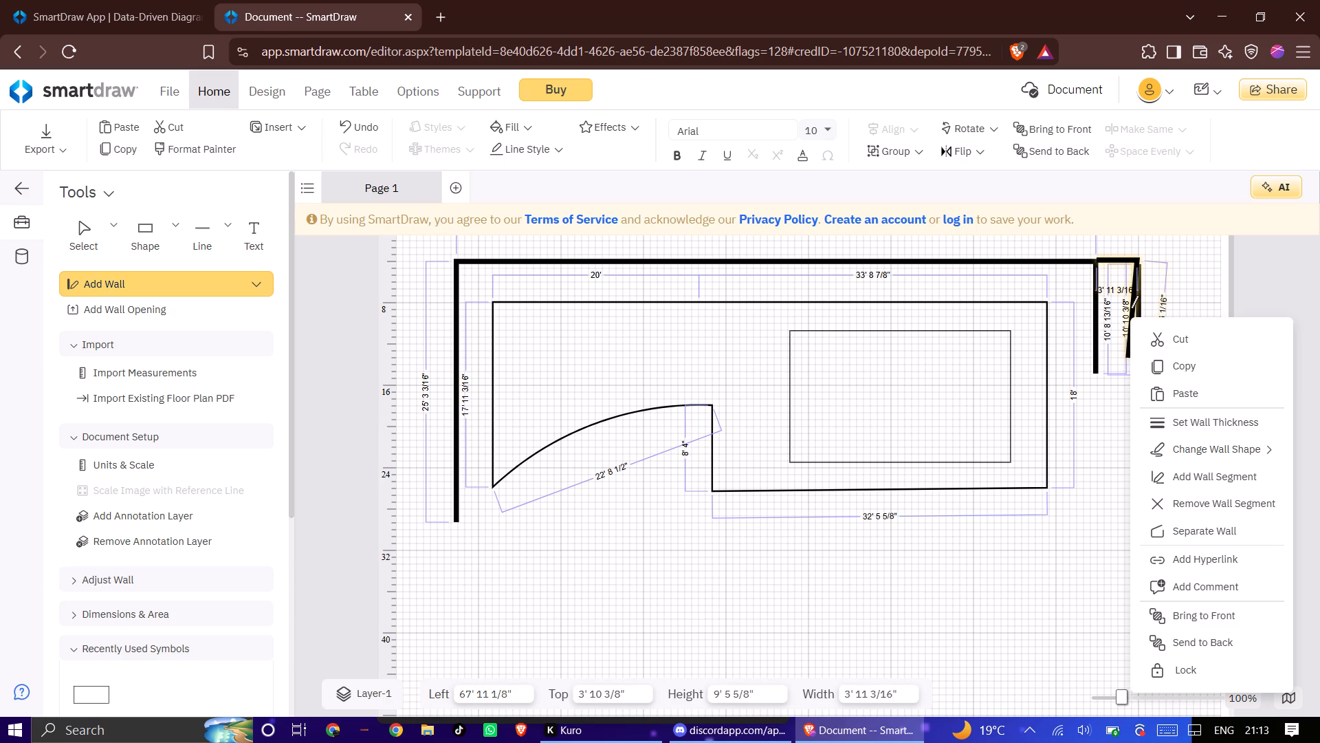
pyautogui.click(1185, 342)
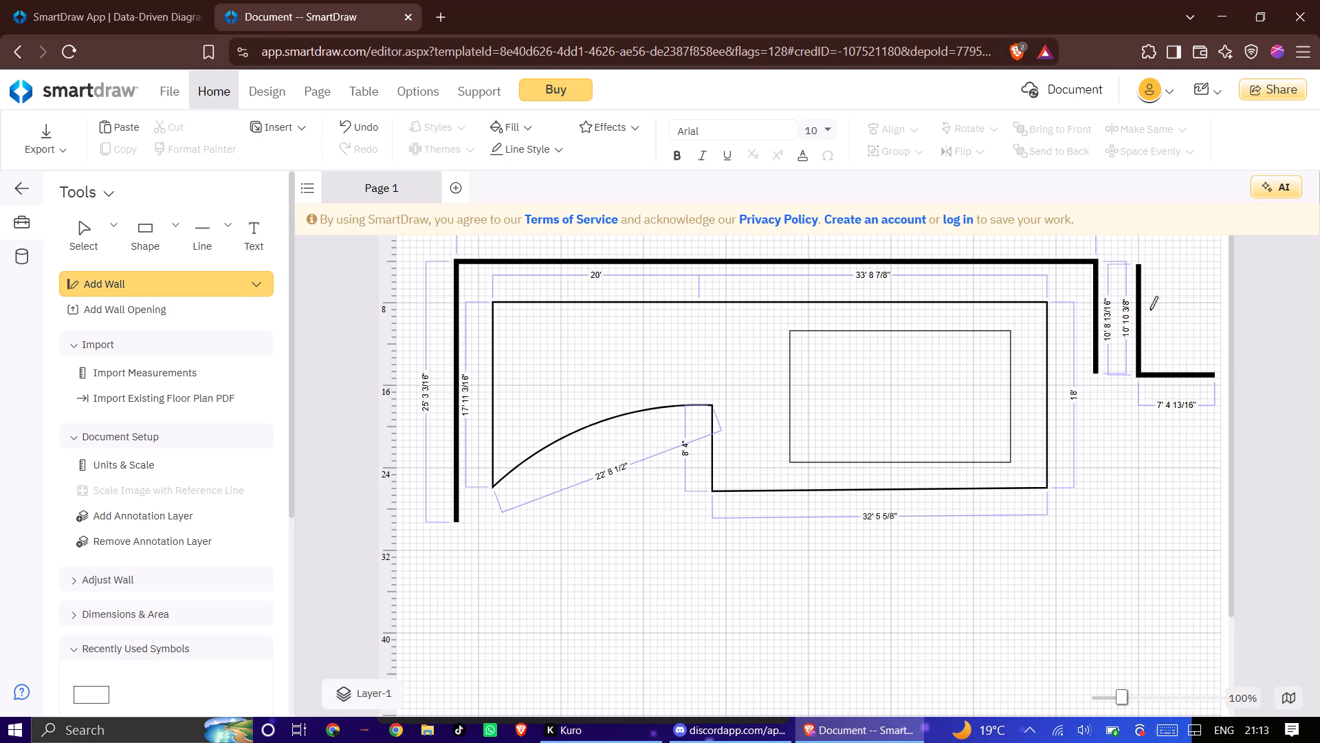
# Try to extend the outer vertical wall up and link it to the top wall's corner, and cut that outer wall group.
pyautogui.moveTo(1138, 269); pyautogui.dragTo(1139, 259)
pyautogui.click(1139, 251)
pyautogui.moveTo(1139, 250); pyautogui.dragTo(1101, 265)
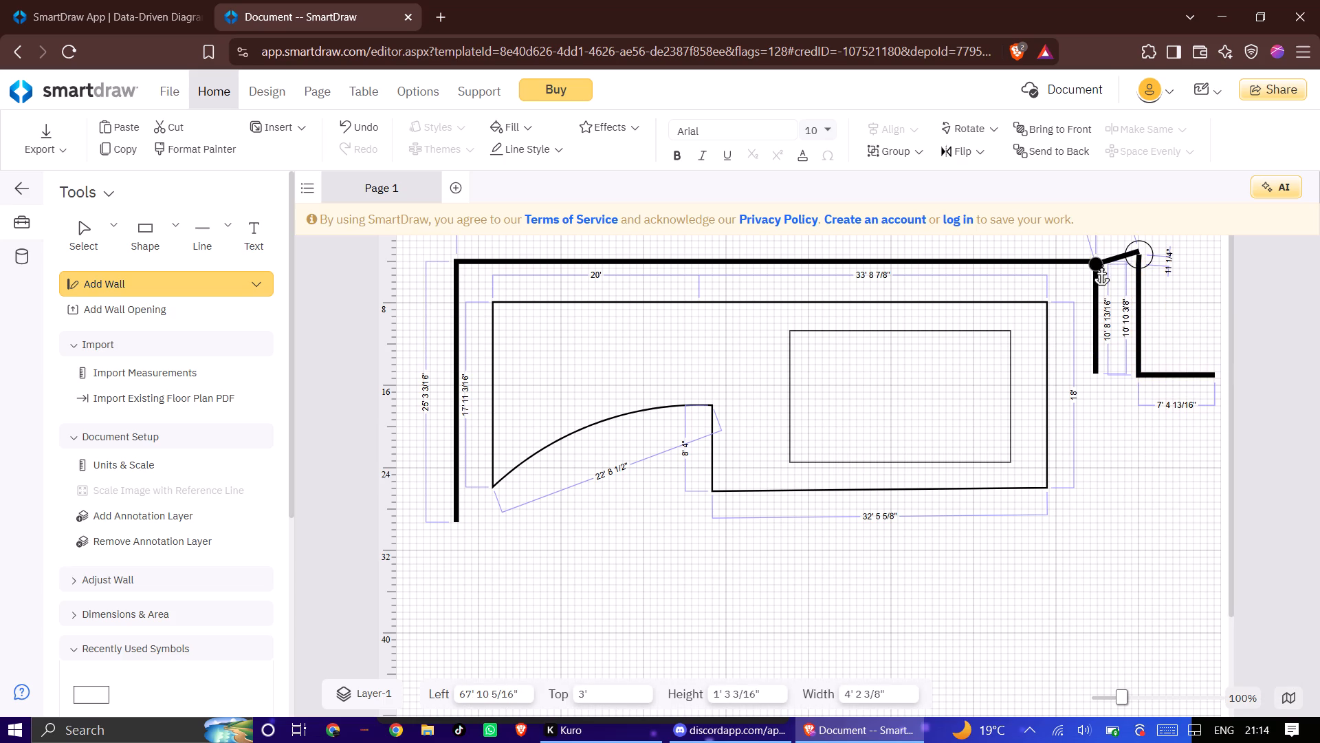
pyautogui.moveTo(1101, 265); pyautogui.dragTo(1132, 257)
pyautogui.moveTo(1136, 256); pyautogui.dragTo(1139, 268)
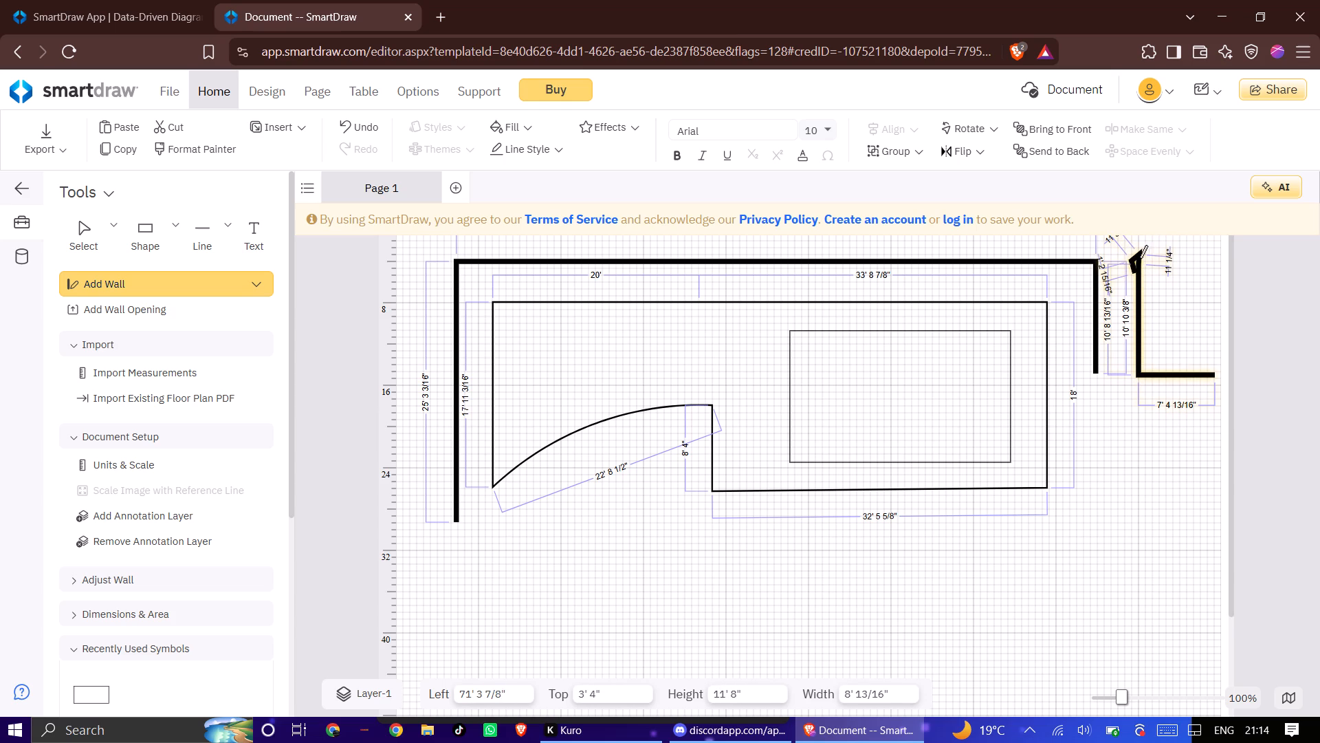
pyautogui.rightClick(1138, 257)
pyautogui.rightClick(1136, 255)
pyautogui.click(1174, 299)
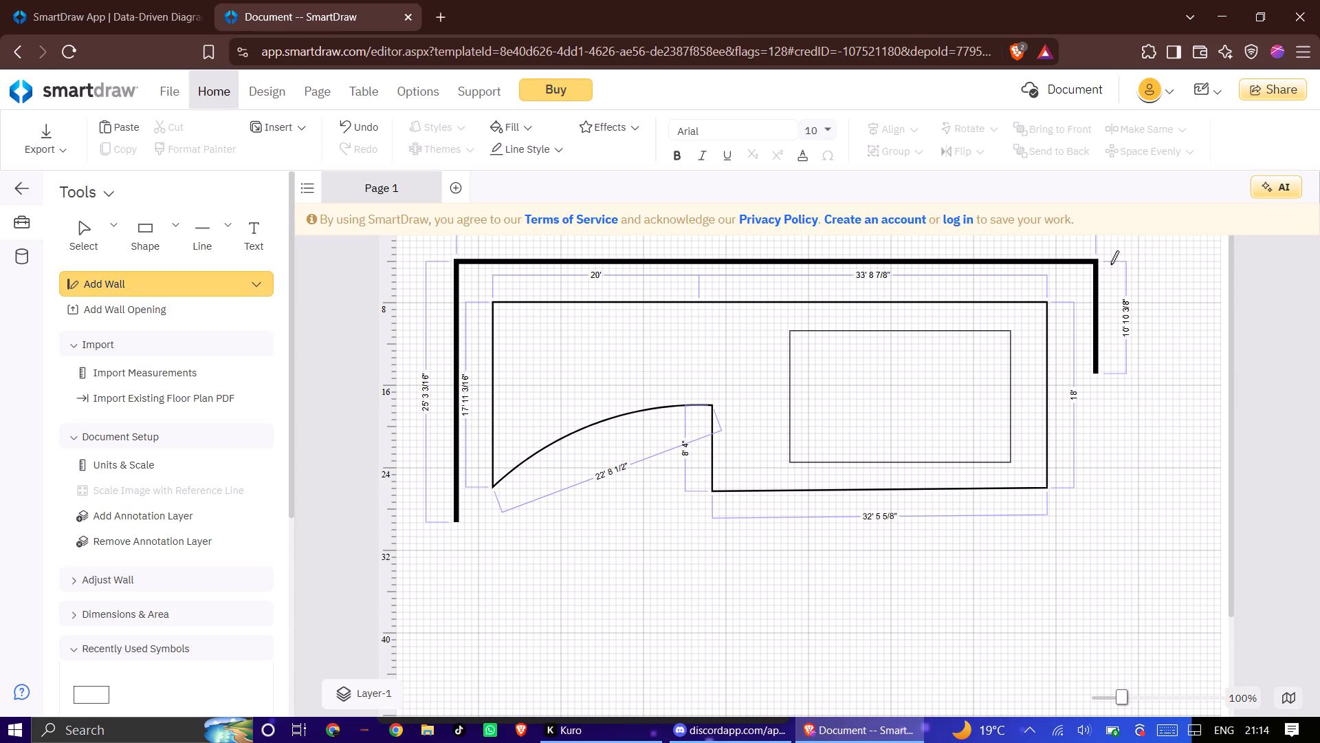
# Extend the right wall down by about 10' 11 3/16" and 5' 7 3/16", and add a 26' bottom wall leftward from its end.
pyautogui.click(1097, 373)
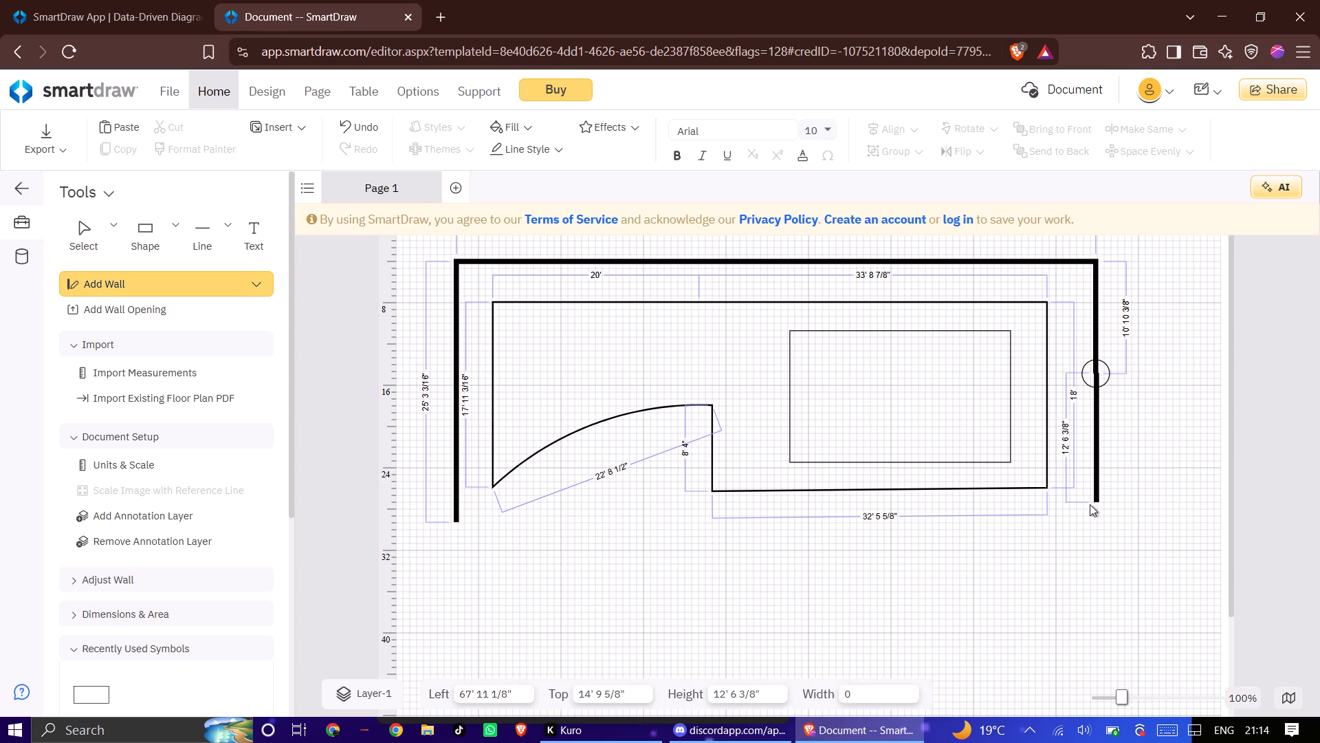
pyautogui.click(1092, 486)
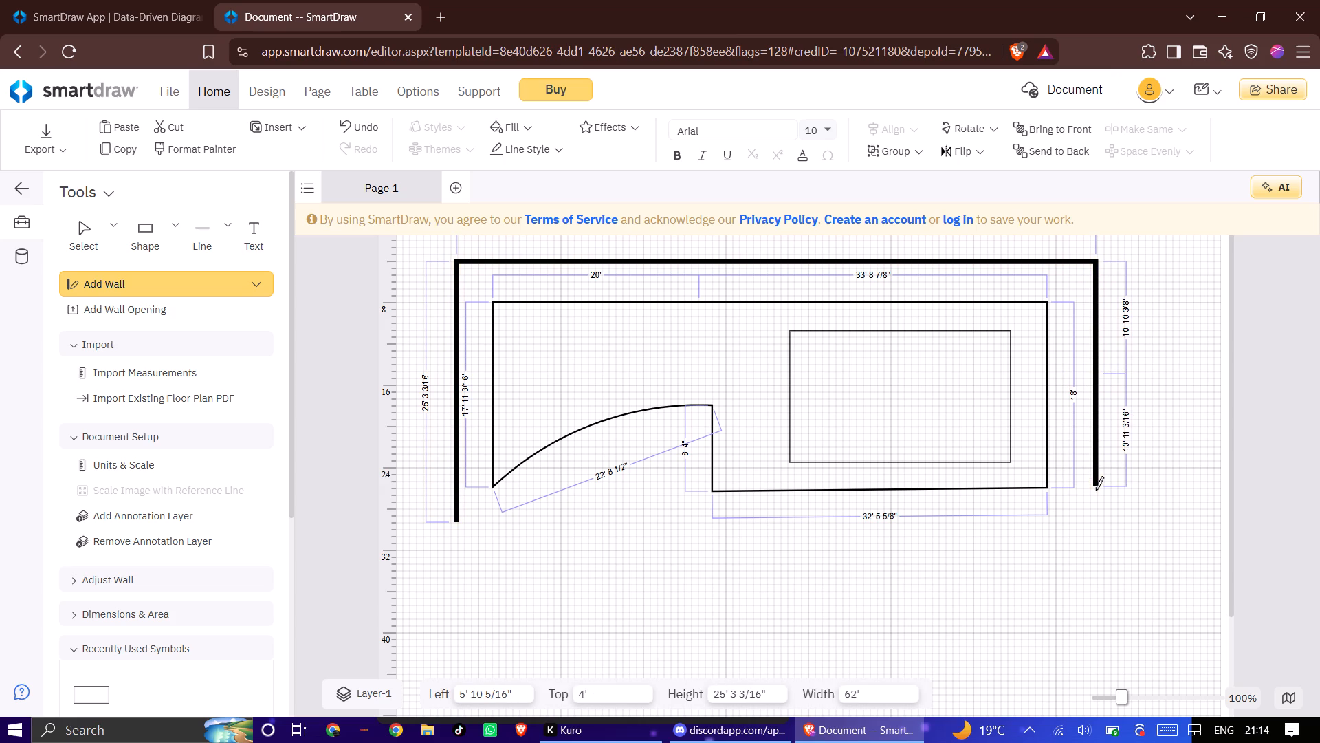
pyautogui.moveTo(1095, 484); pyautogui.dragTo(1096, 542)
pyautogui.click(1096, 542)
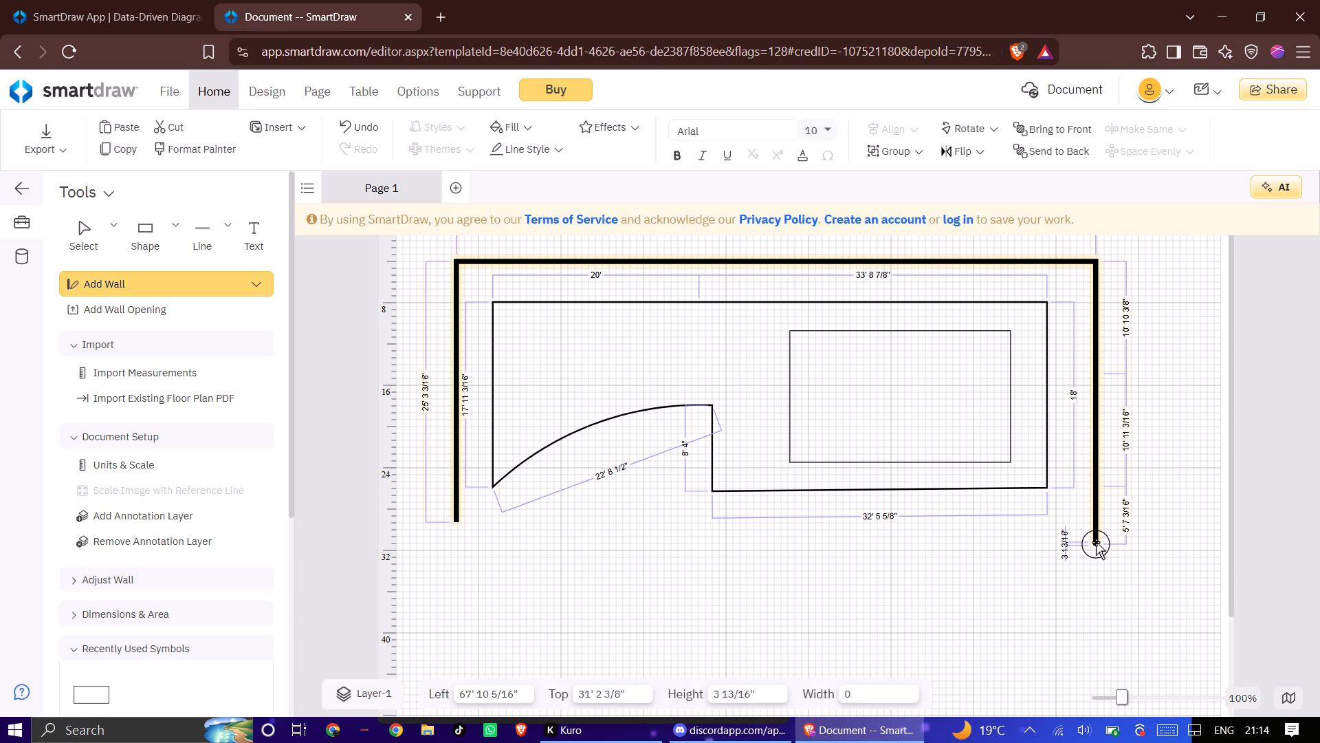
pyautogui.click(828, 546)
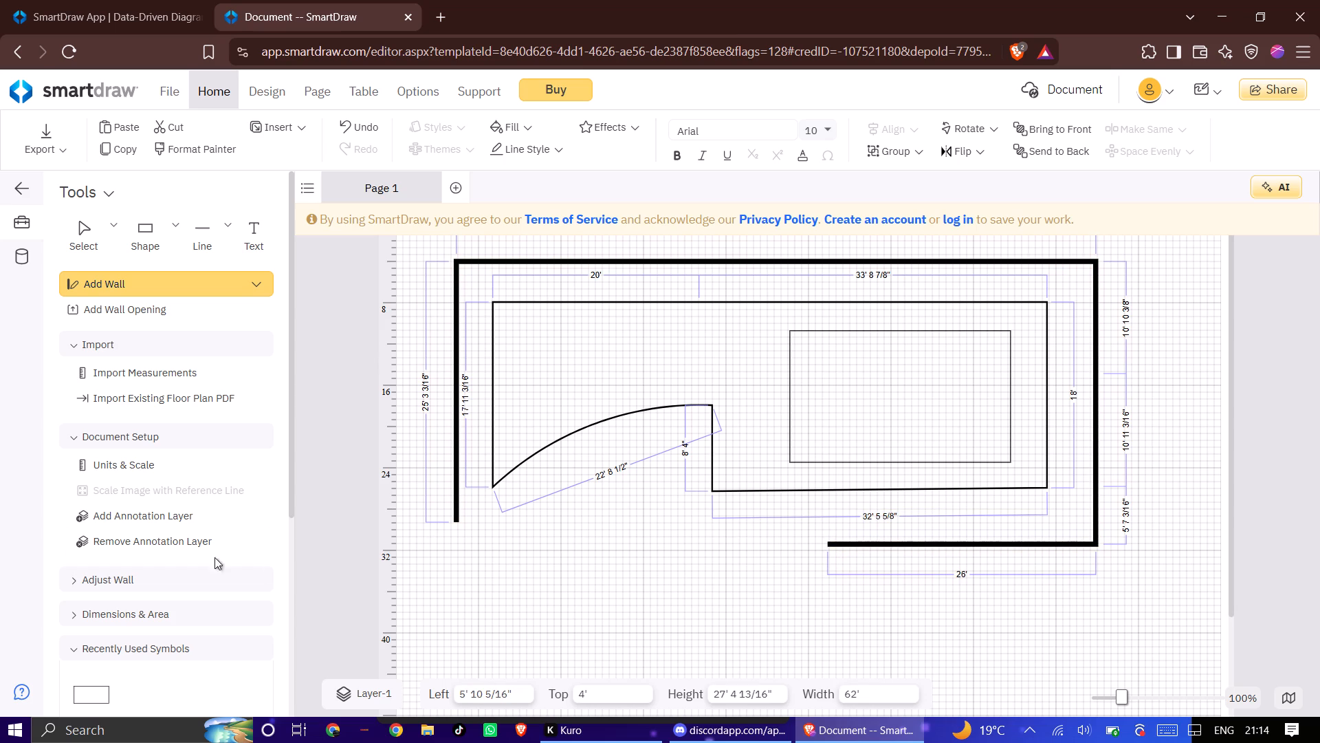
# Expand the Landscape Greenery symbols and try to place the Tropical Group - 2 symbol just below the outline's bottom edge.
pyautogui.scroll(-2, 152, 524)
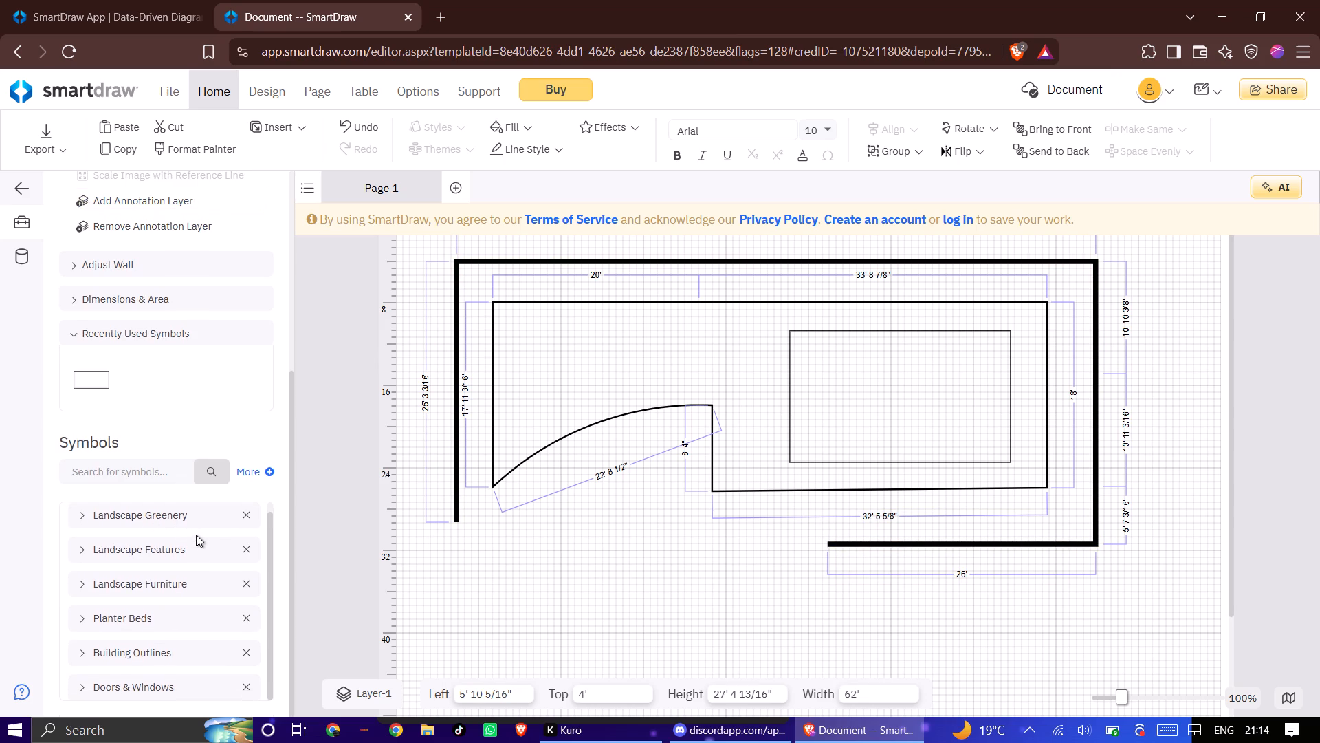
pyautogui.scroll(1, 196, 537)
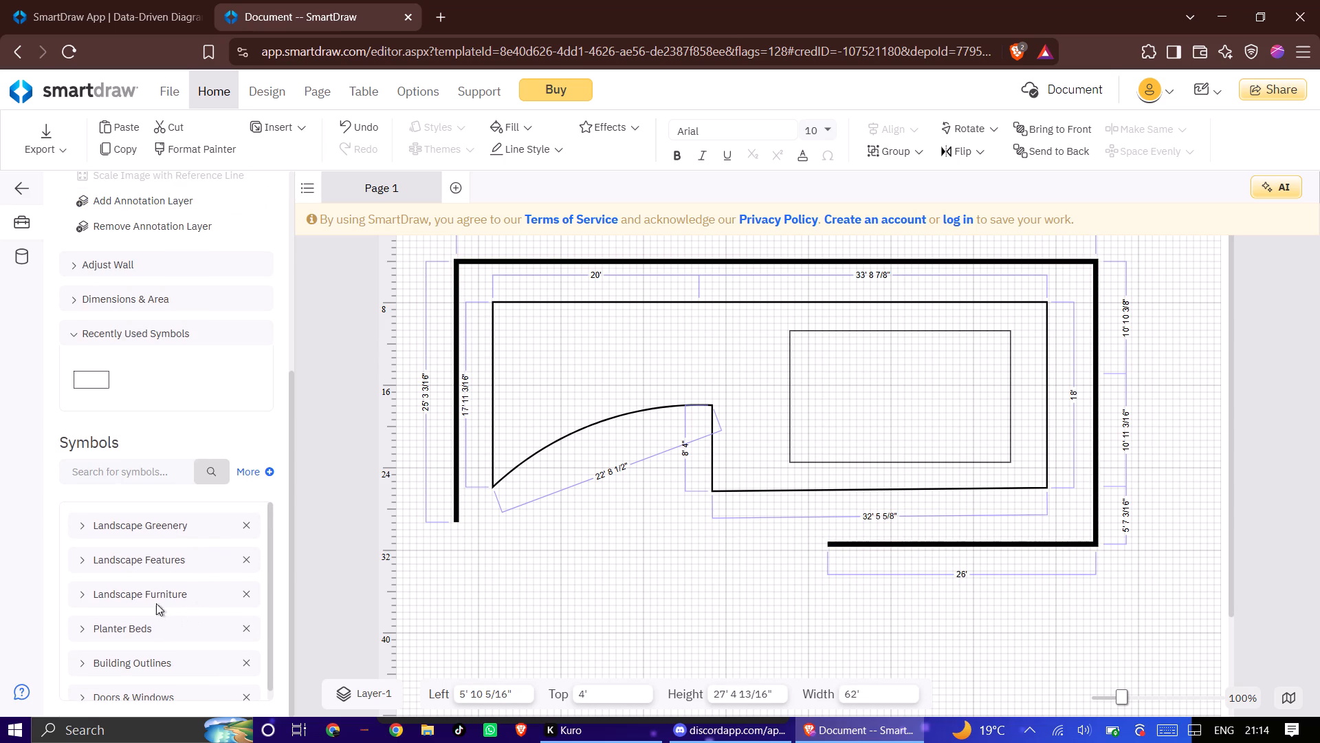
pyautogui.scroll(2, 155, 587)
pyautogui.scroll(-2, 155, 581)
pyautogui.doubleClick(170, 523)
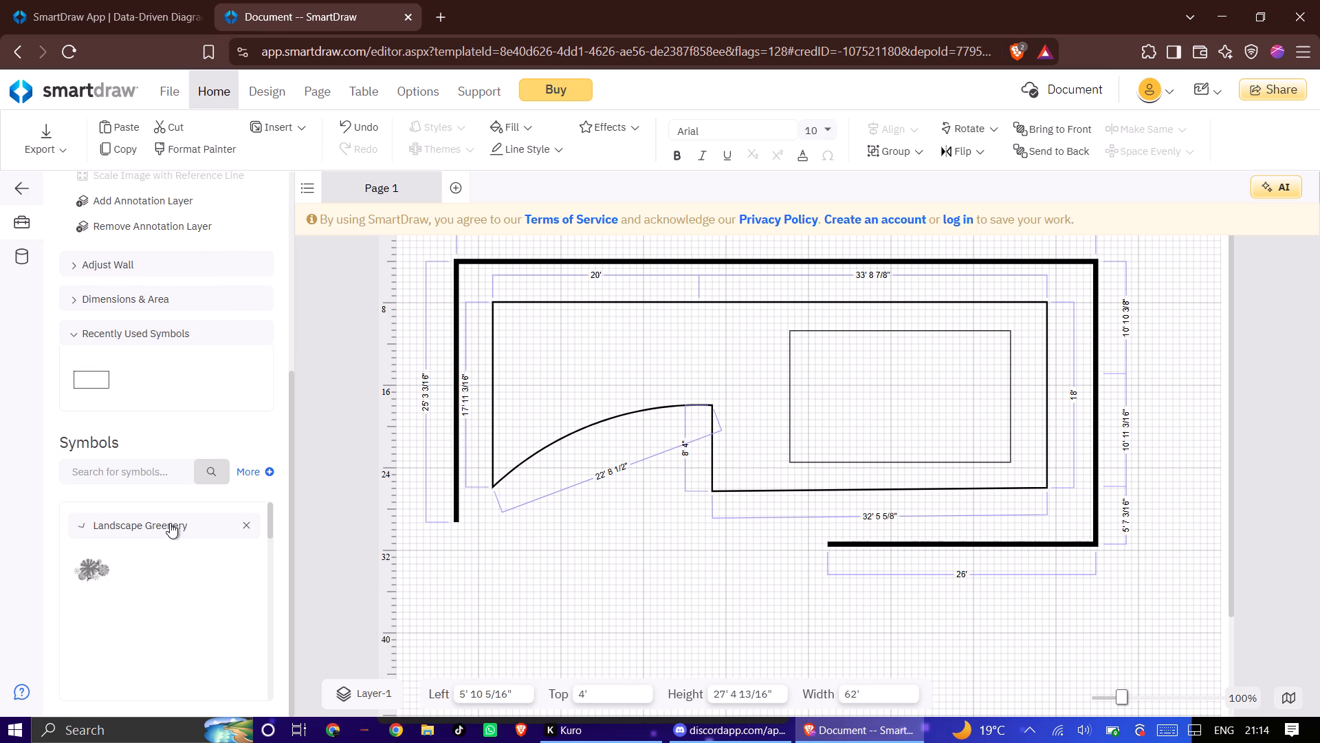
pyautogui.click(179, 524)
pyautogui.click(140, 583)
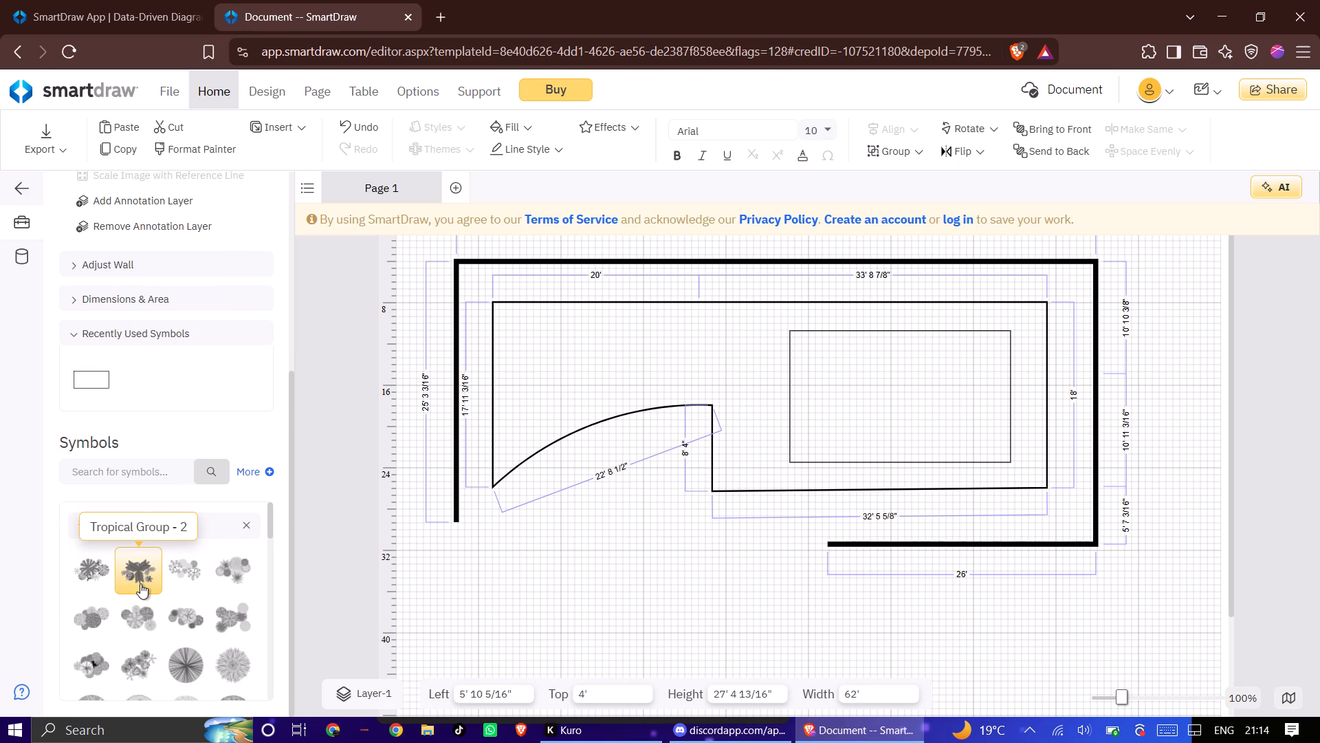
pyautogui.click(140, 581)
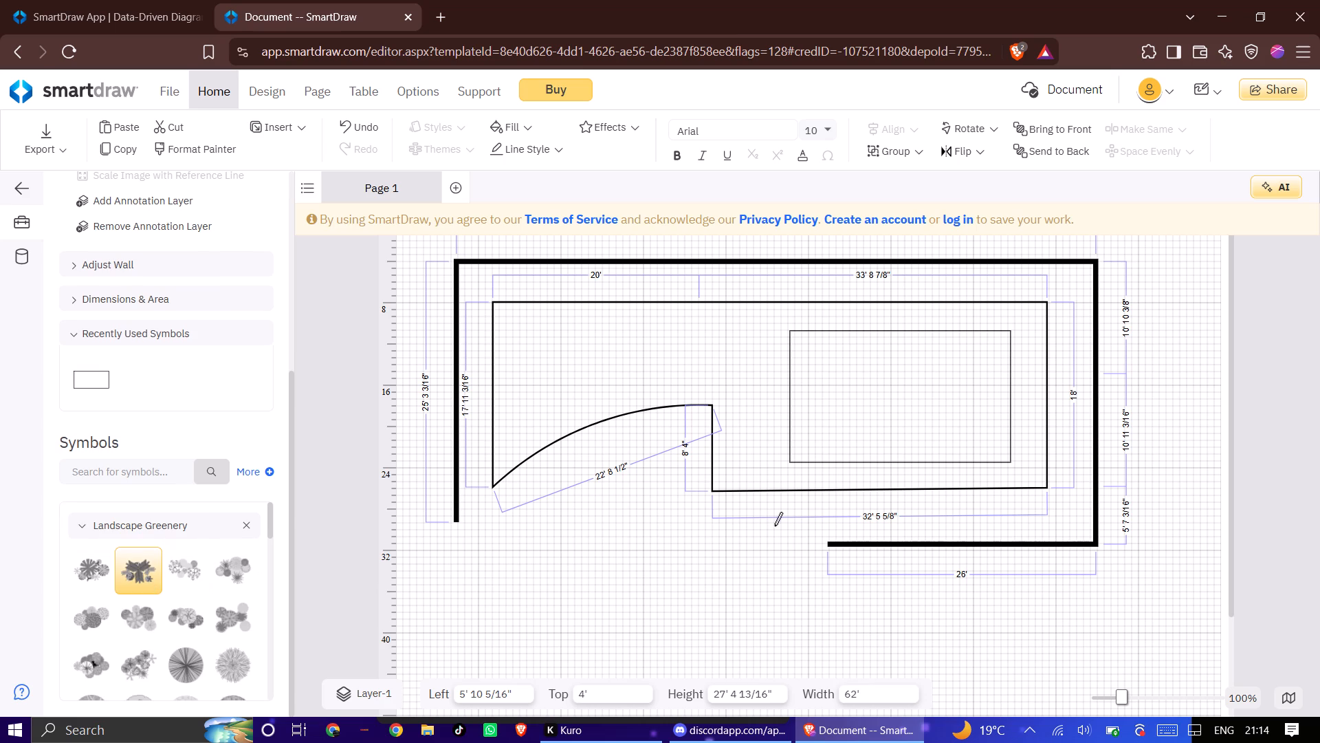
pyautogui.click(766, 526)
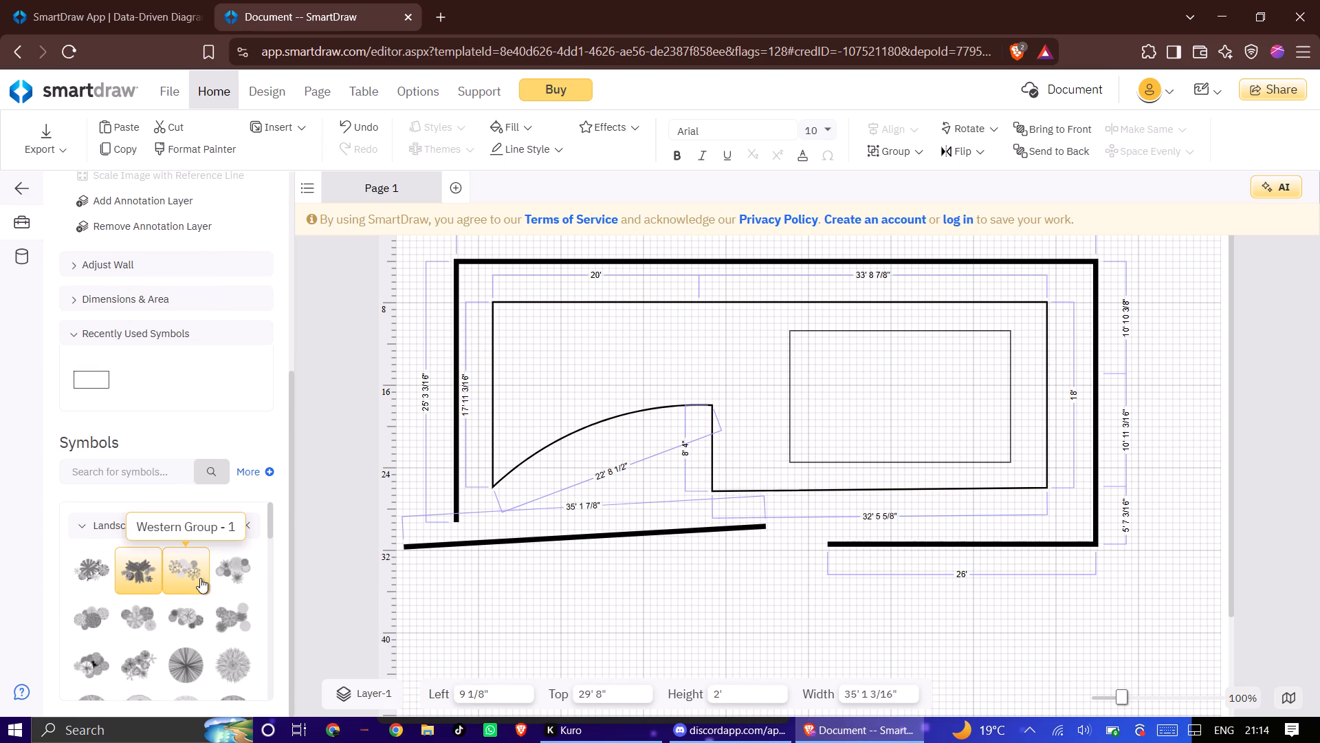
# Pick the Western Group - 1 symbol from the Landscape Greenery symbols.
pyautogui.doubleClick(167, 562)
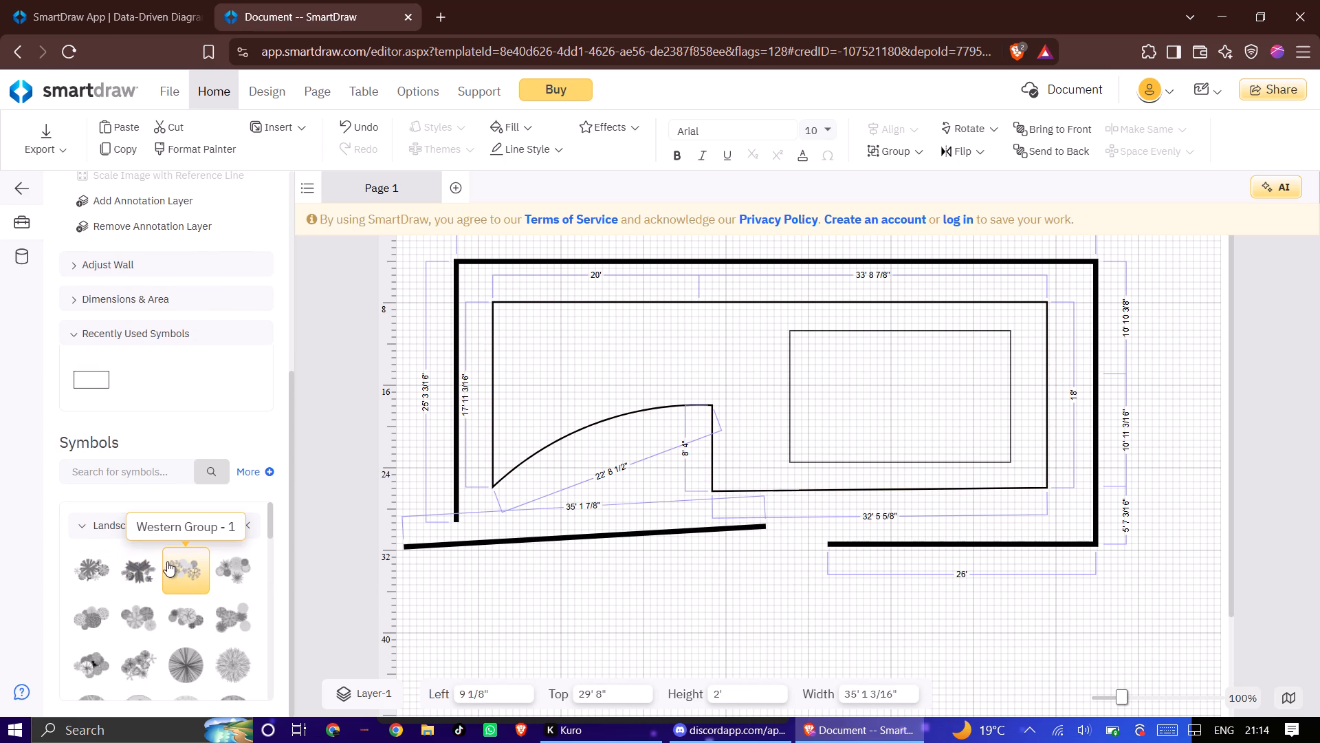
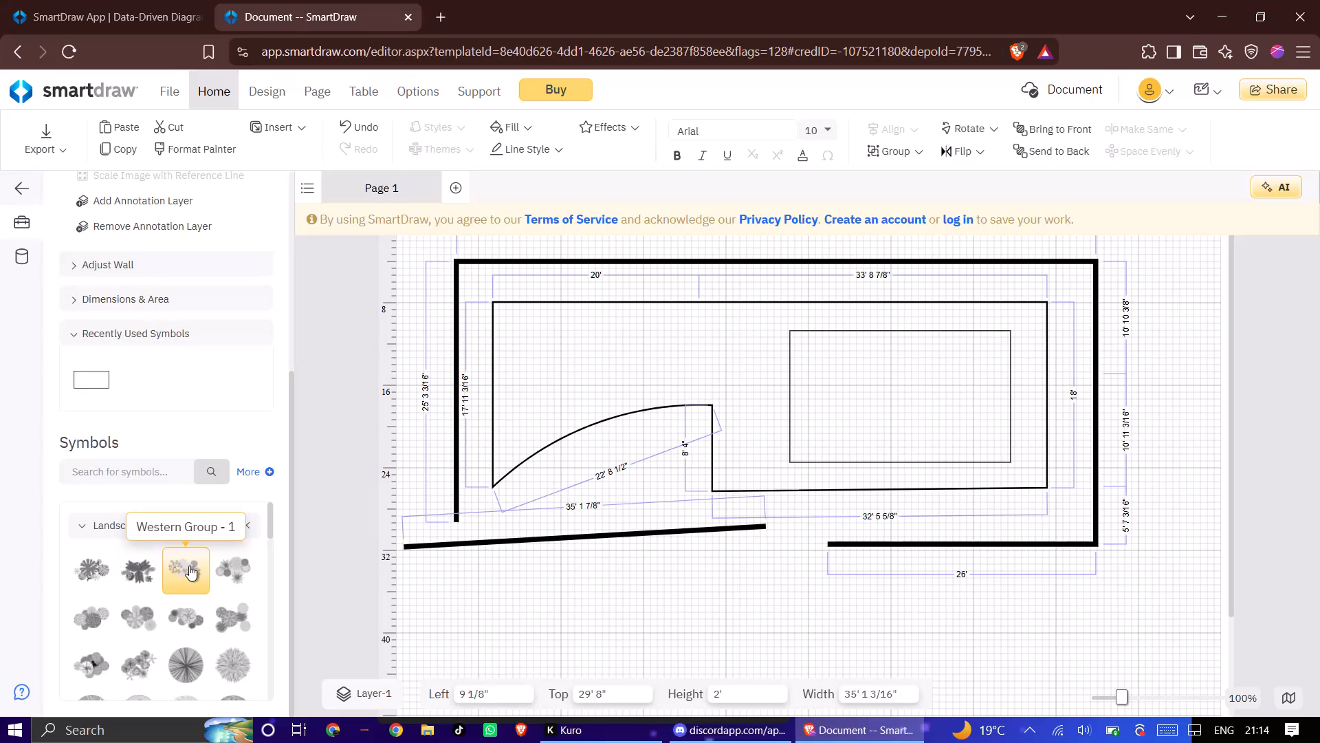
# Place the Western Group - 1 symbol below the outline's curved edge, at about 8' 4" left and 30' 8" top.
pyautogui.moveTo(189, 566); pyautogui.dragTo(452, 541)
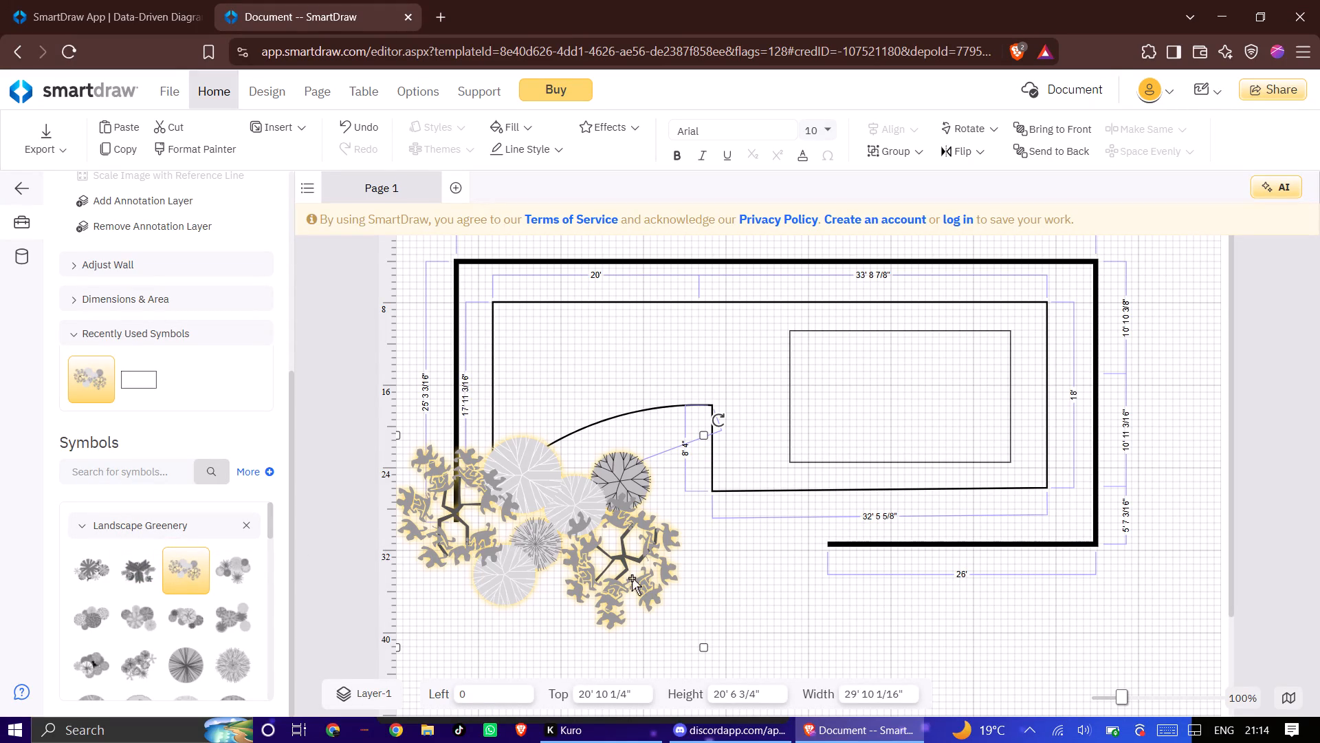
pyautogui.scroll(-1, 632, 578)
pyautogui.moveTo(562, 400); pyautogui.dragTo(679, 513)
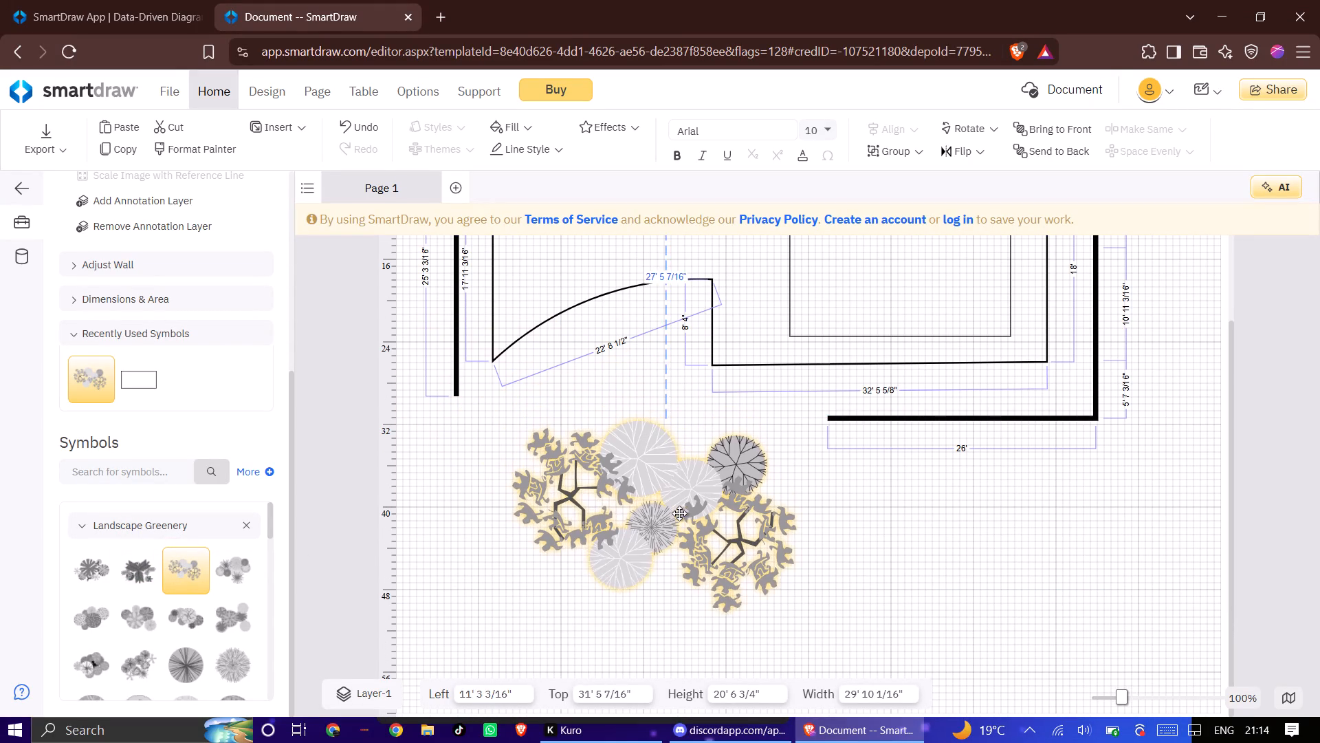
pyautogui.moveTo(679, 513); pyautogui.dragTo(650, 499)
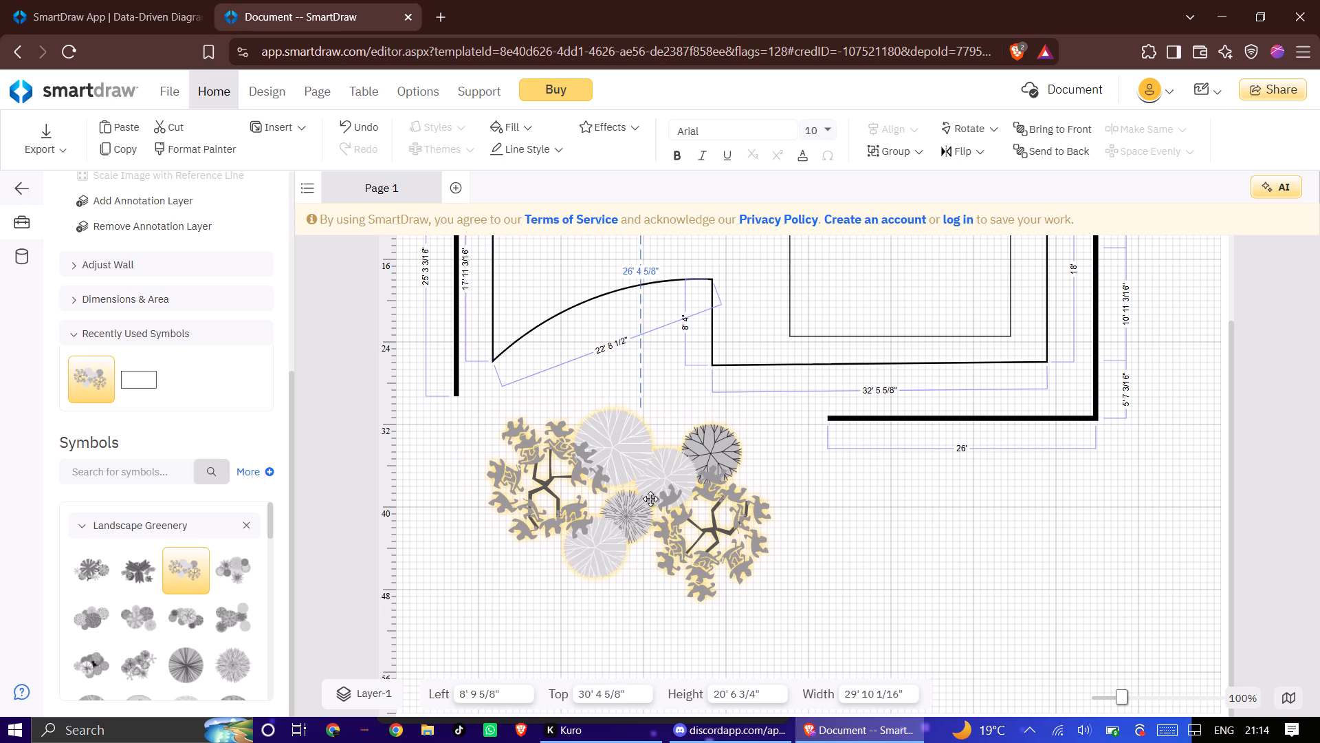
pyautogui.moveTo(650, 499); pyautogui.dragTo(648, 502)
pyautogui.click(646, 502)
pyautogui.click(880, 488)
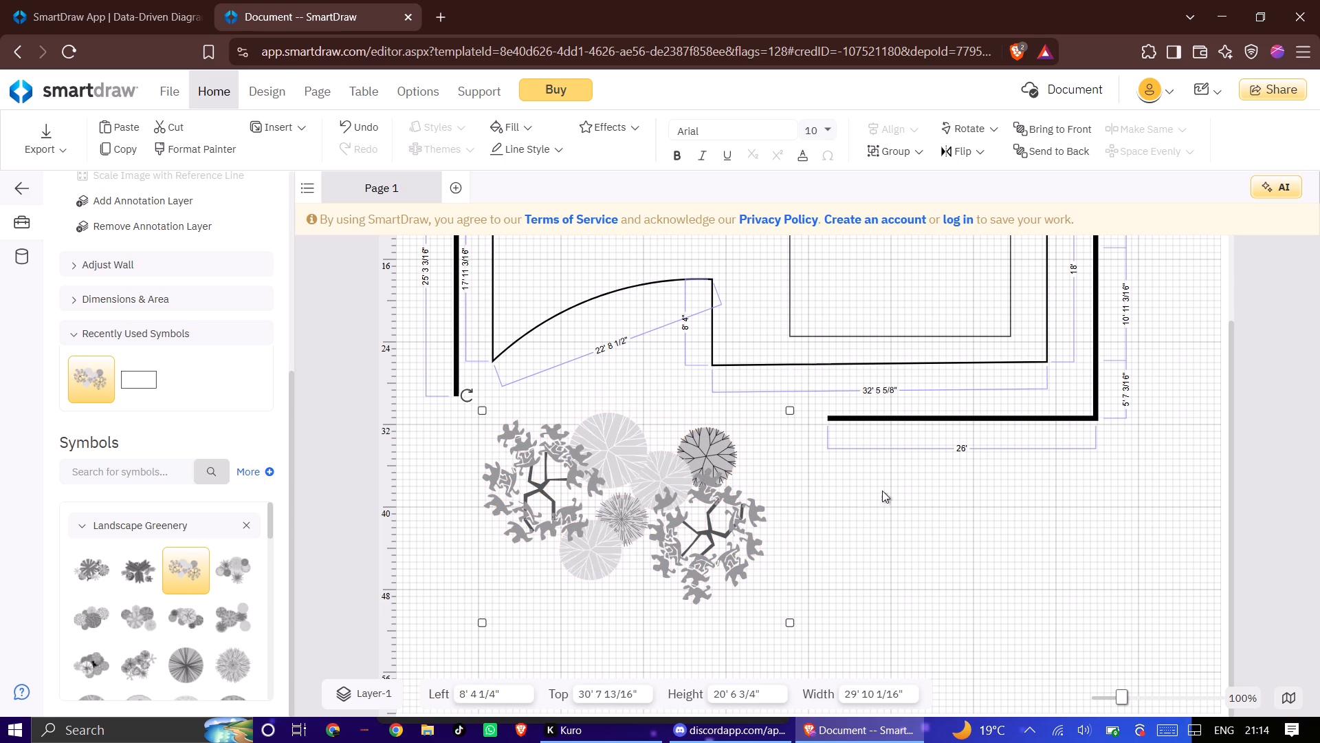
# Delete the dimensioned inner outline with the curved edge, keeping the thick walls and the inner rectangle.
pyautogui.scroll(2, 916, 504)
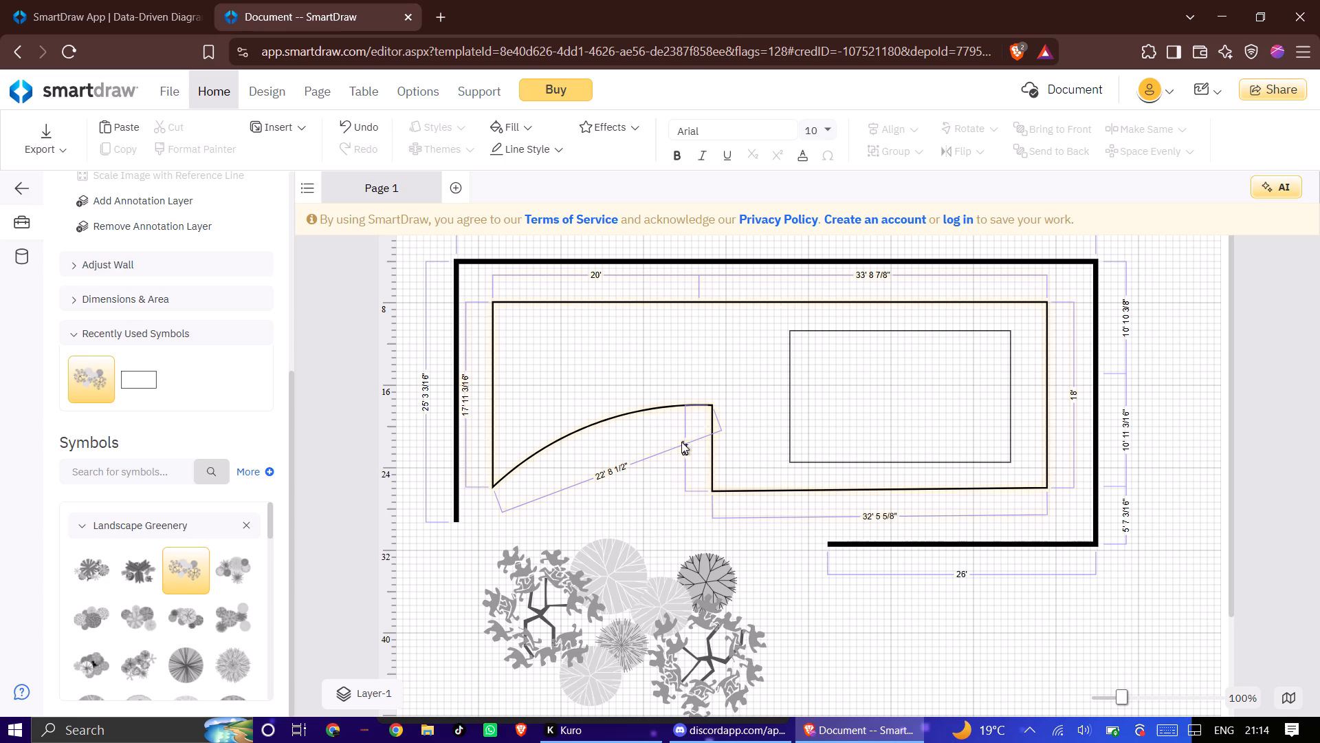
pyautogui.scroll(-1, 520, 418)
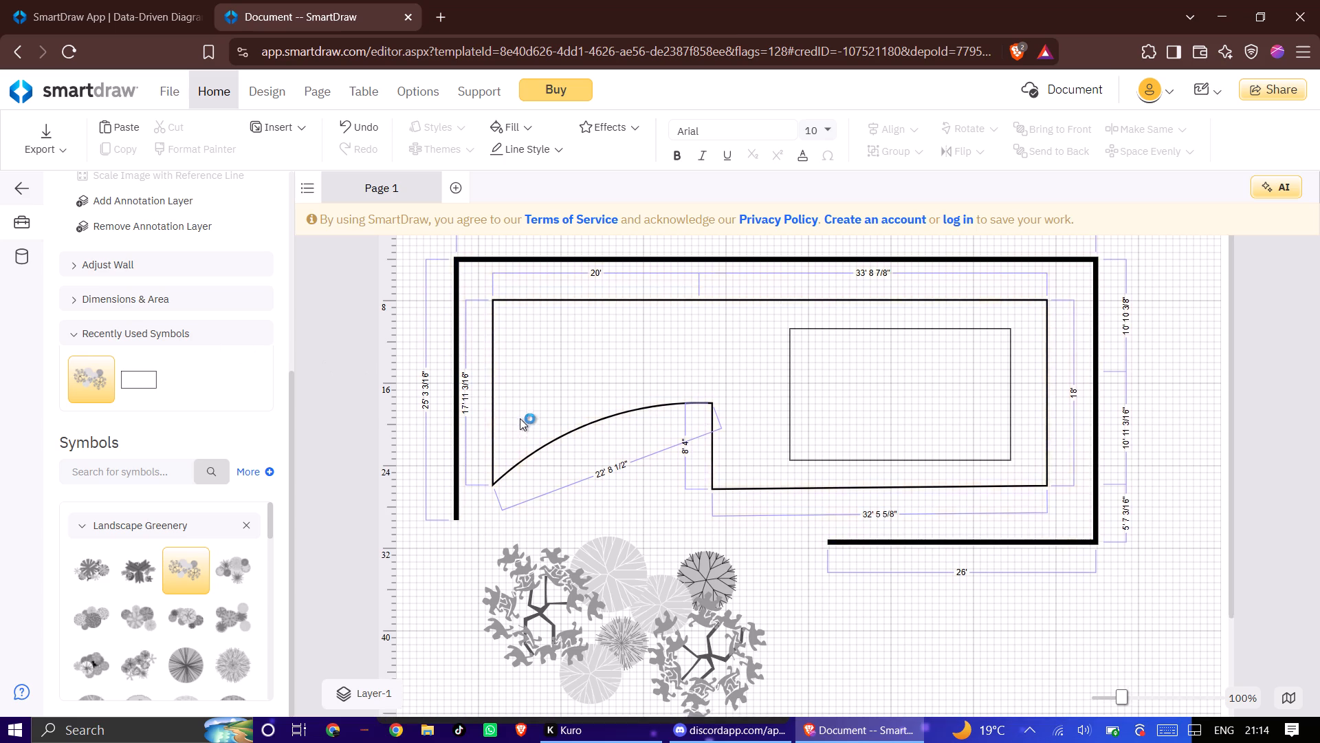
pyautogui.scroll(2, 516, 406)
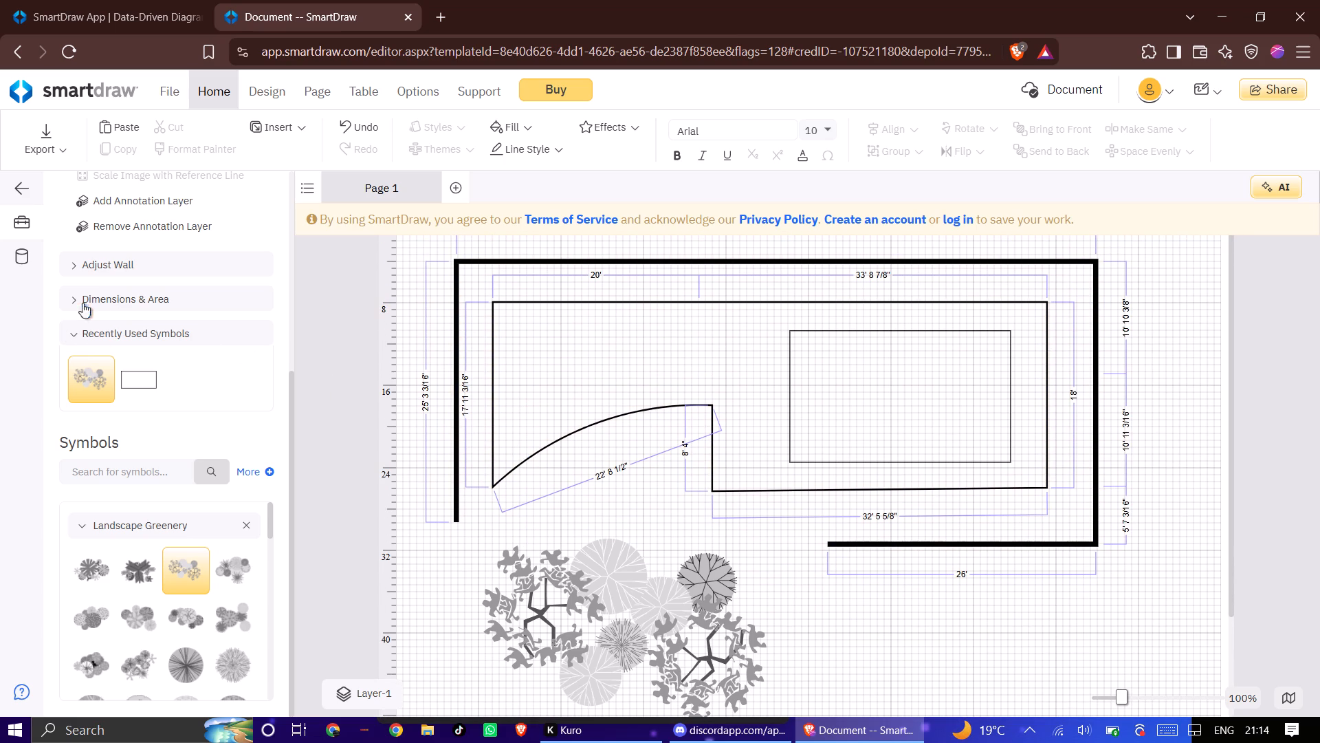
pyautogui.scroll(2, 168, 274)
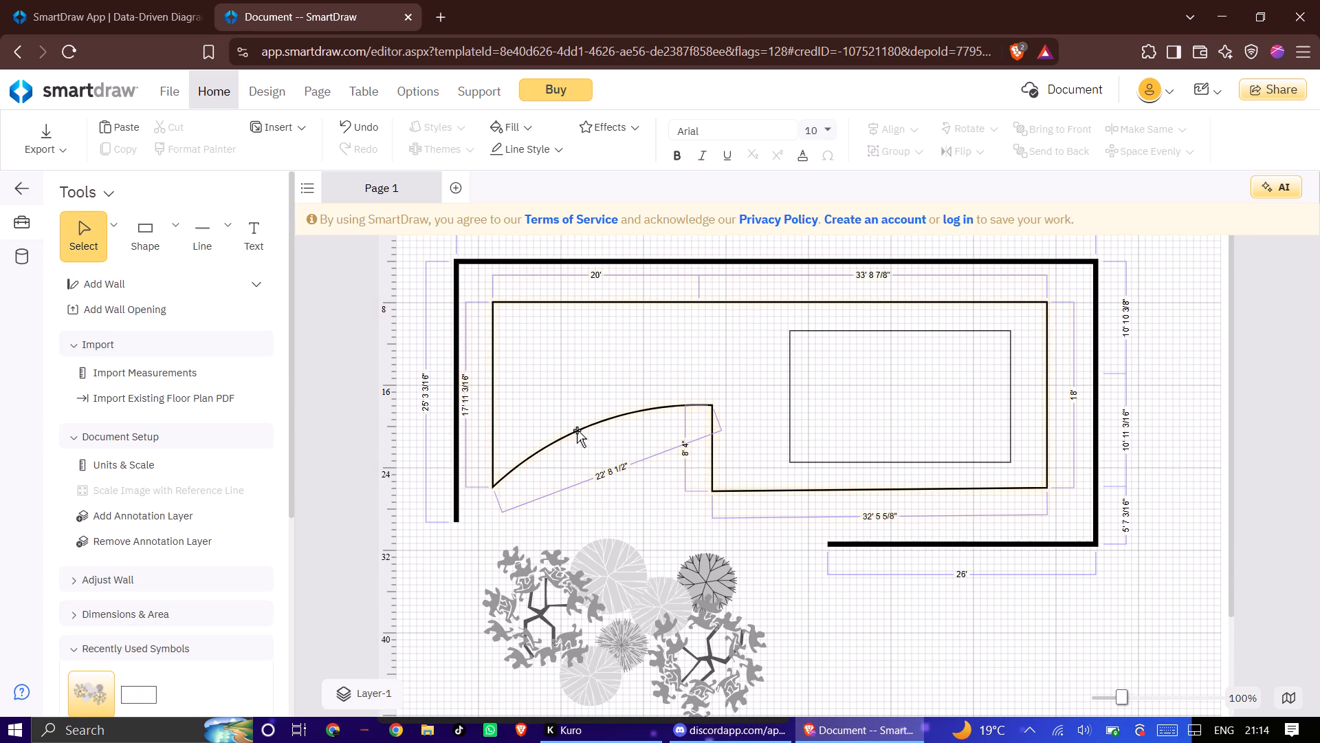
pyautogui.rightClick(577, 430)
pyautogui.rightClick(576, 428)
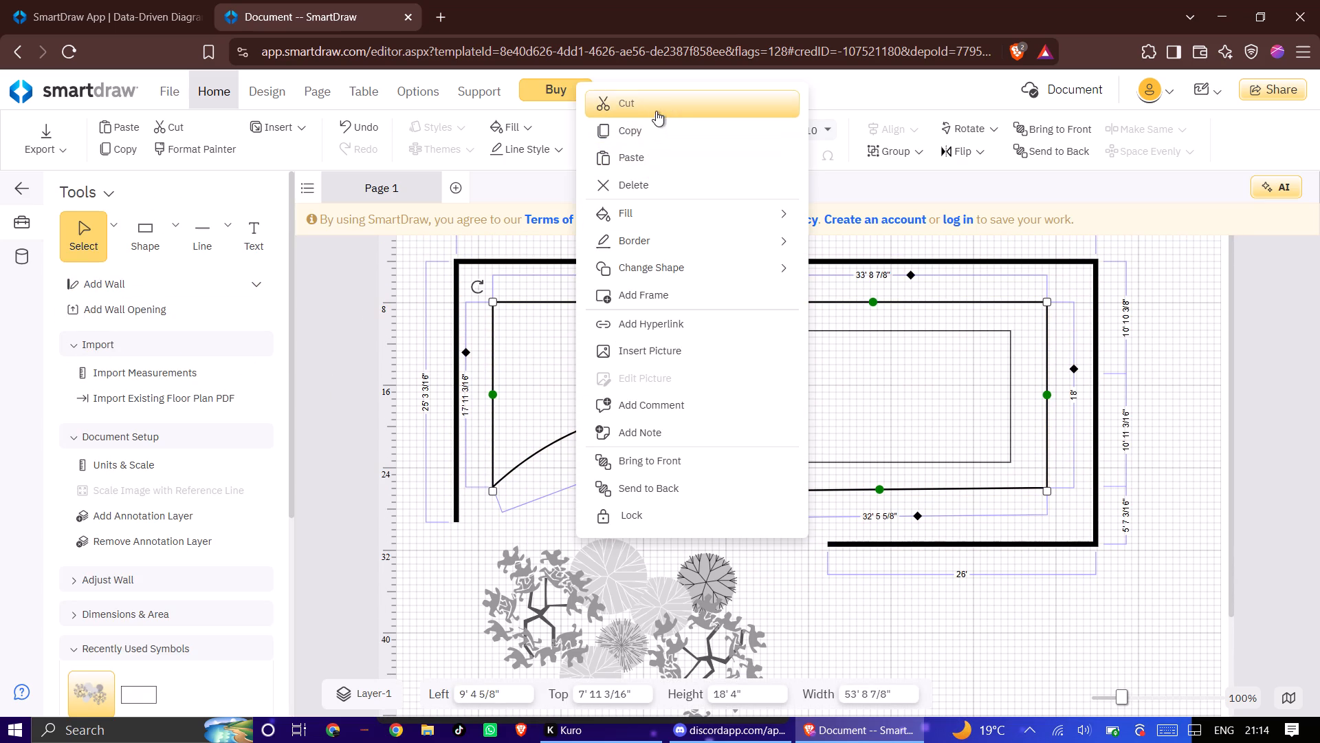
pyautogui.click(659, 182)
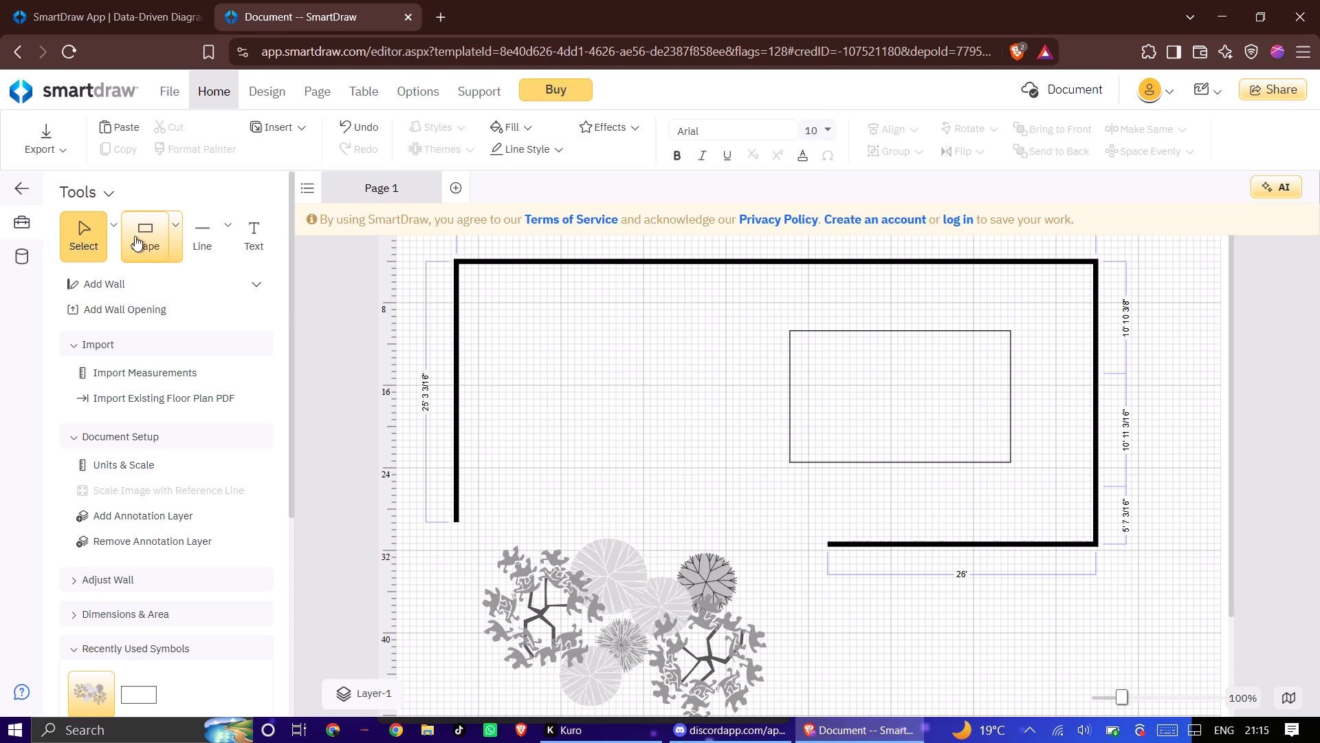
# Draw a horizontal line just below the thick top wall and shorten its left end to about 50' 13/16" long.
pyautogui.click(198, 235)
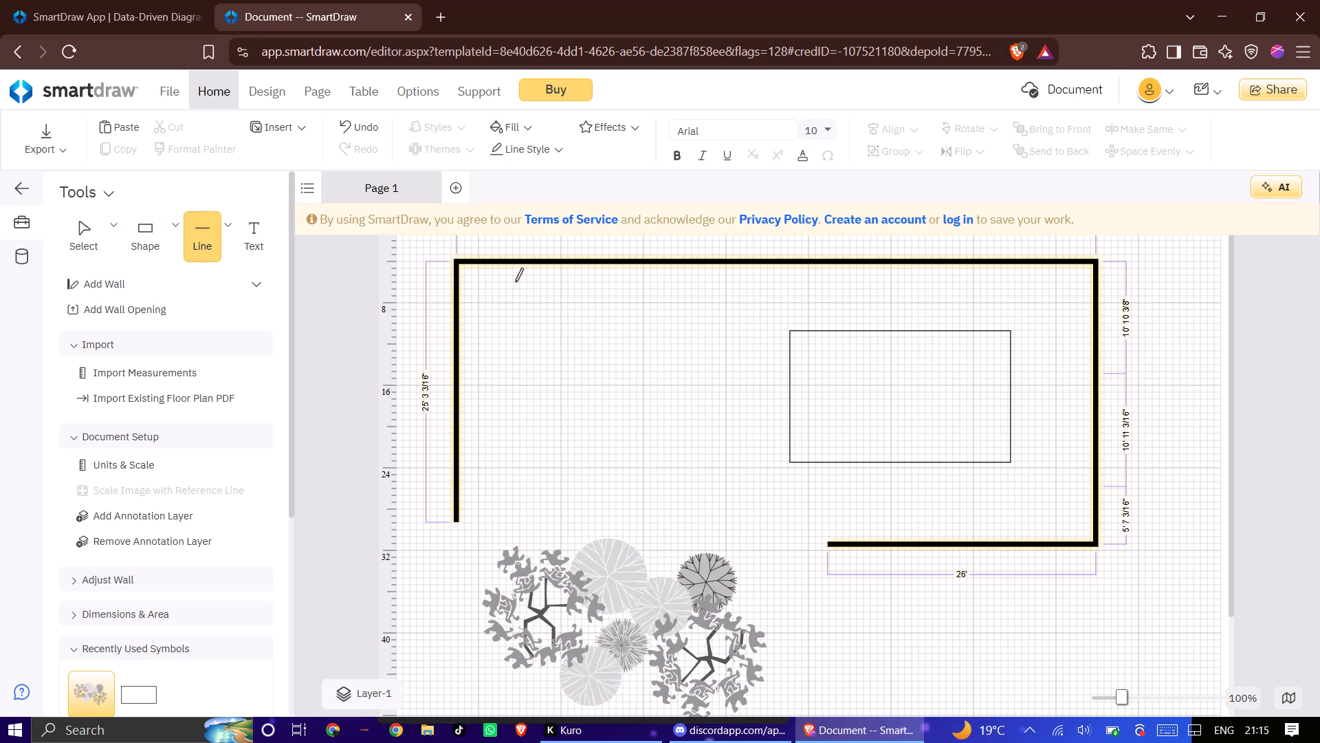
pyautogui.click(509, 297)
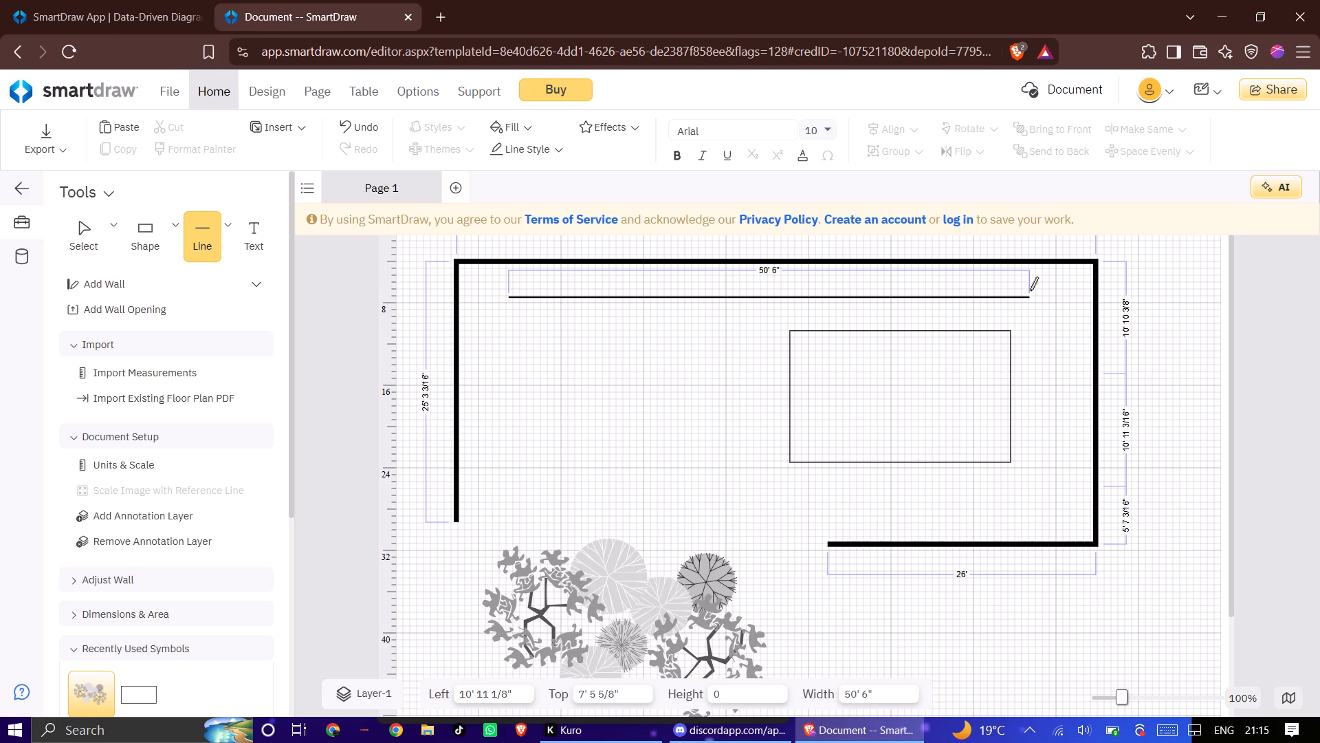
pyautogui.click(1050, 290)
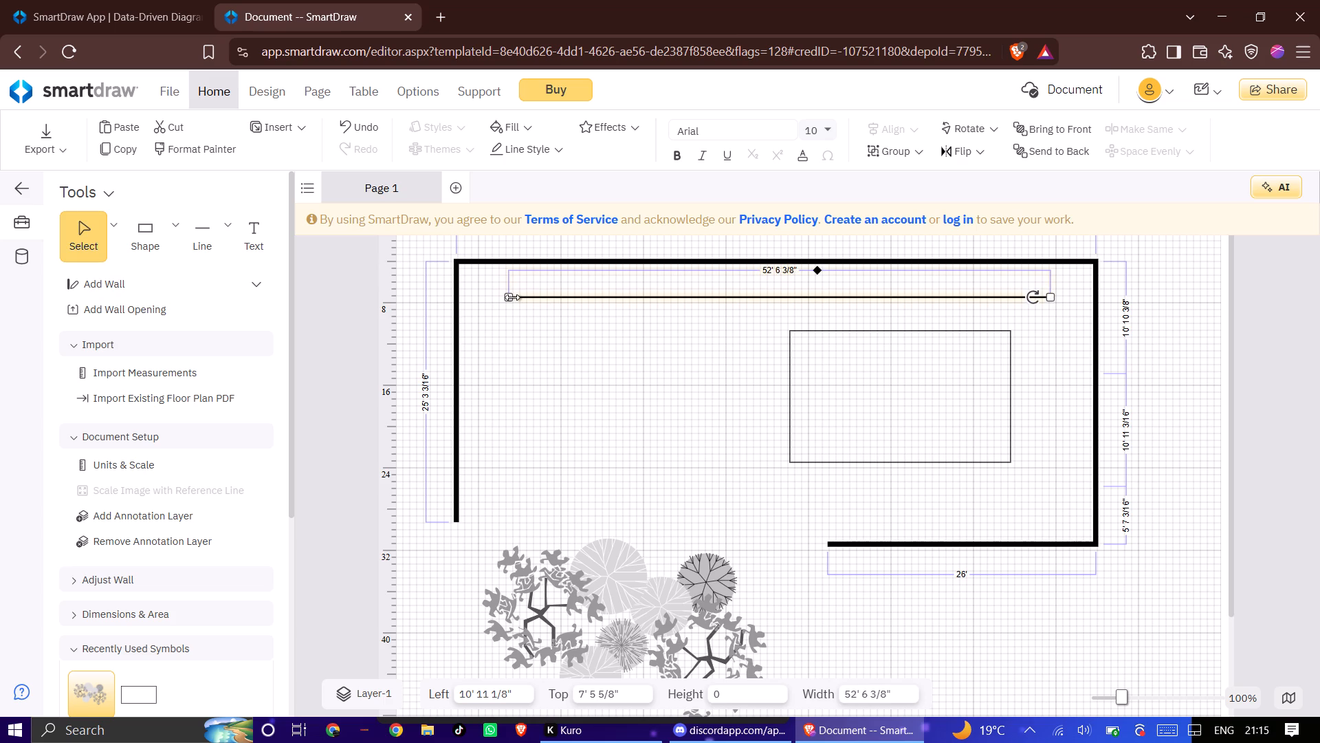
pyautogui.moveTo(512, 297); pyautogui.dragTo(512, 305)
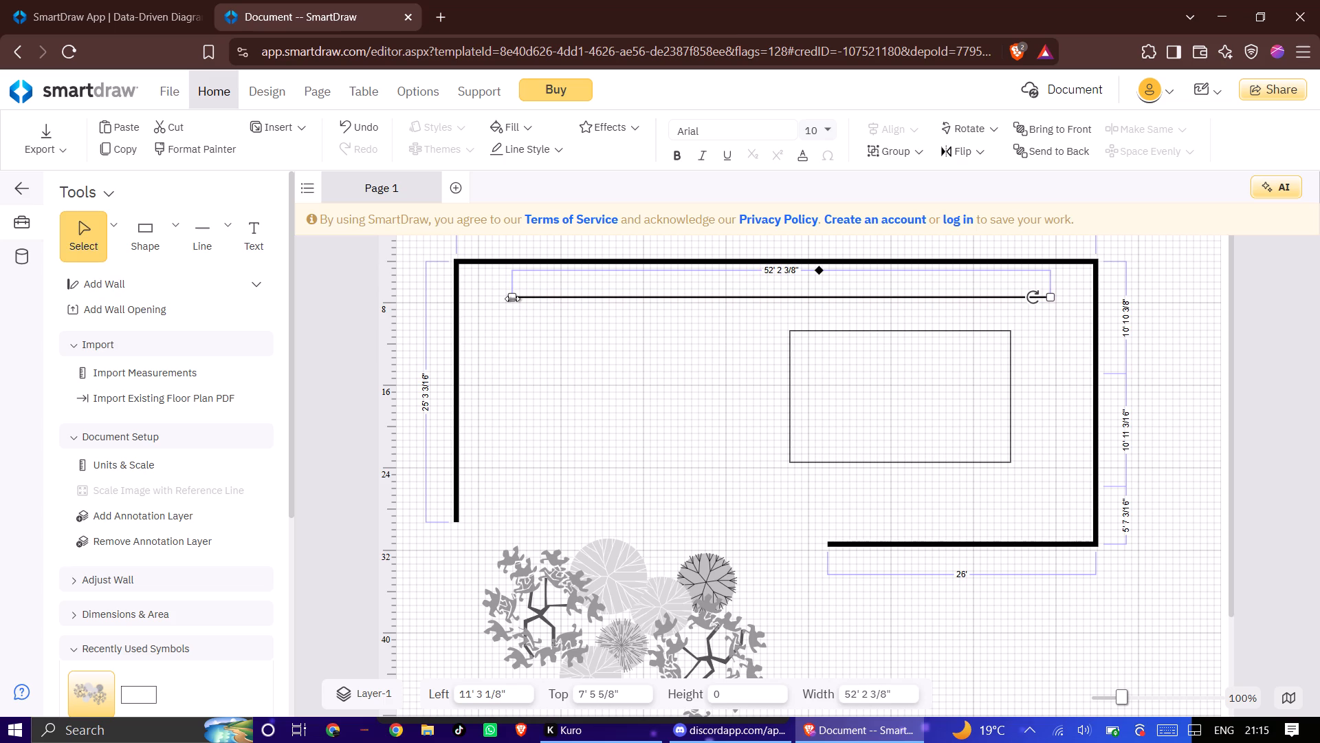
pyautogui.moveTo(511, 298); pyautogui.dragTo(511, 310)
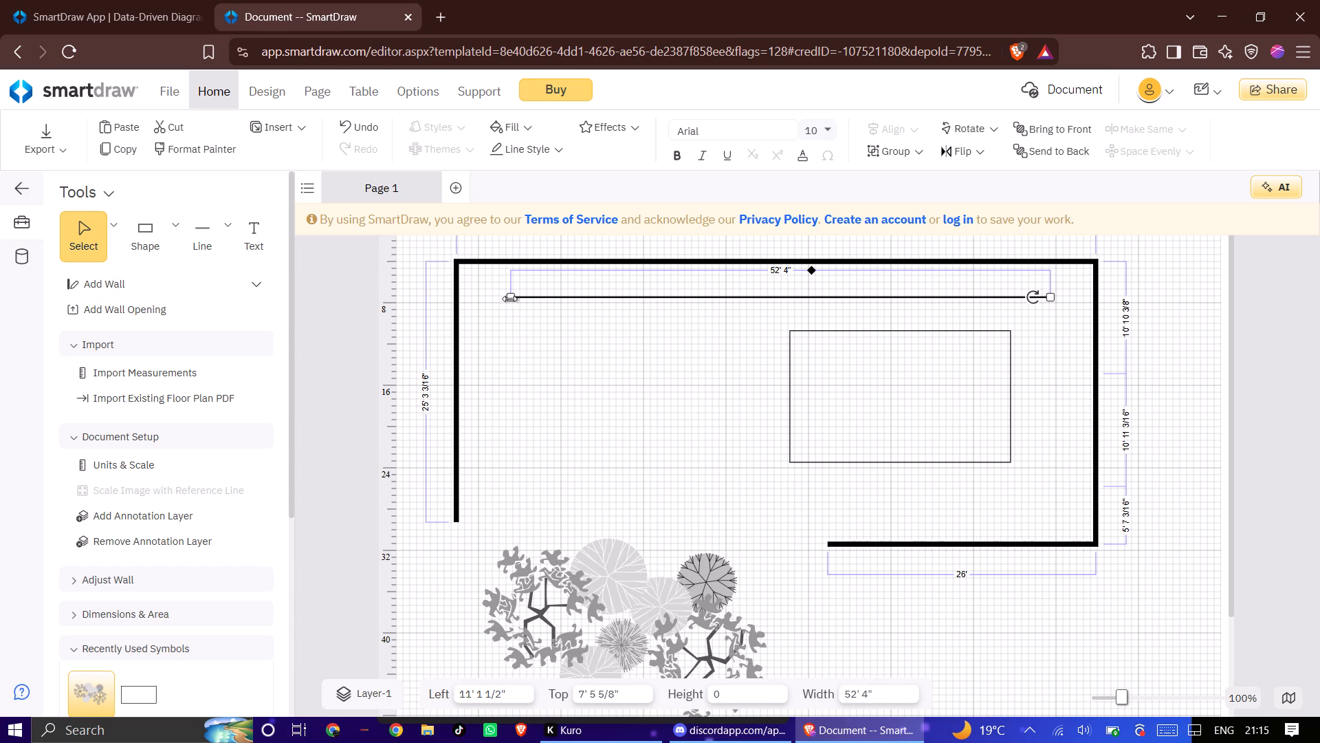
pyautogui.moveTo(509, 298); pyautogui.dragTo(534, 309)
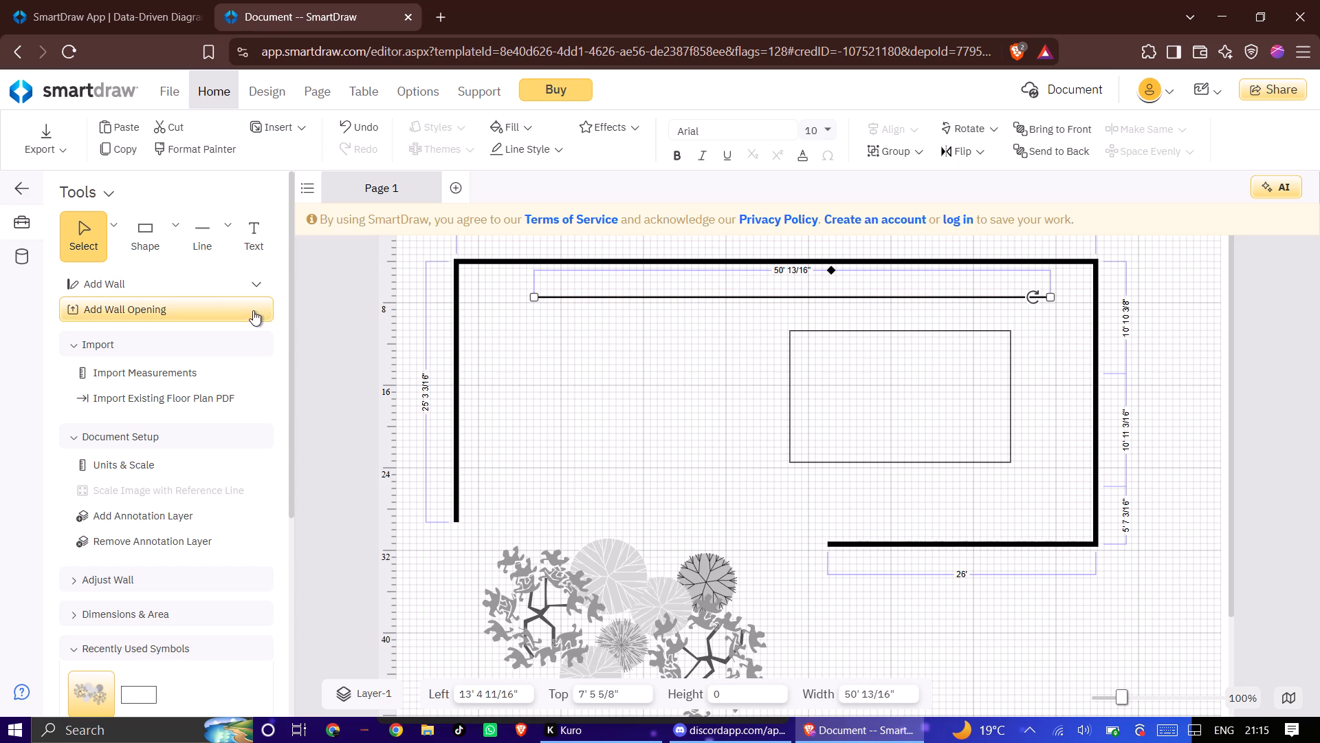
# Move the inner rectangle beneath the left end of the new line, to about 14' 10" left and 8' 3" top.
pyautogui.click(140, 233)
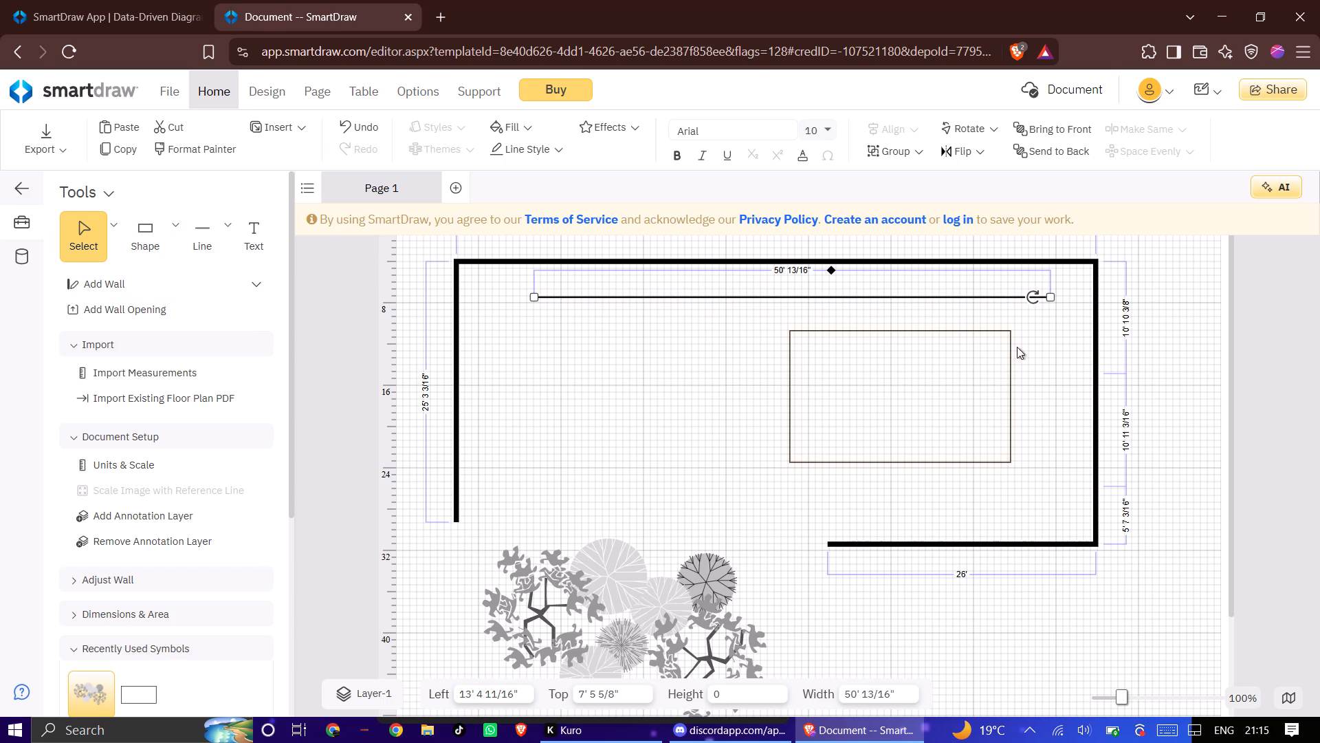
pyautogui.moveTo(902, 329); pyautogui.dragTo(779, 323)
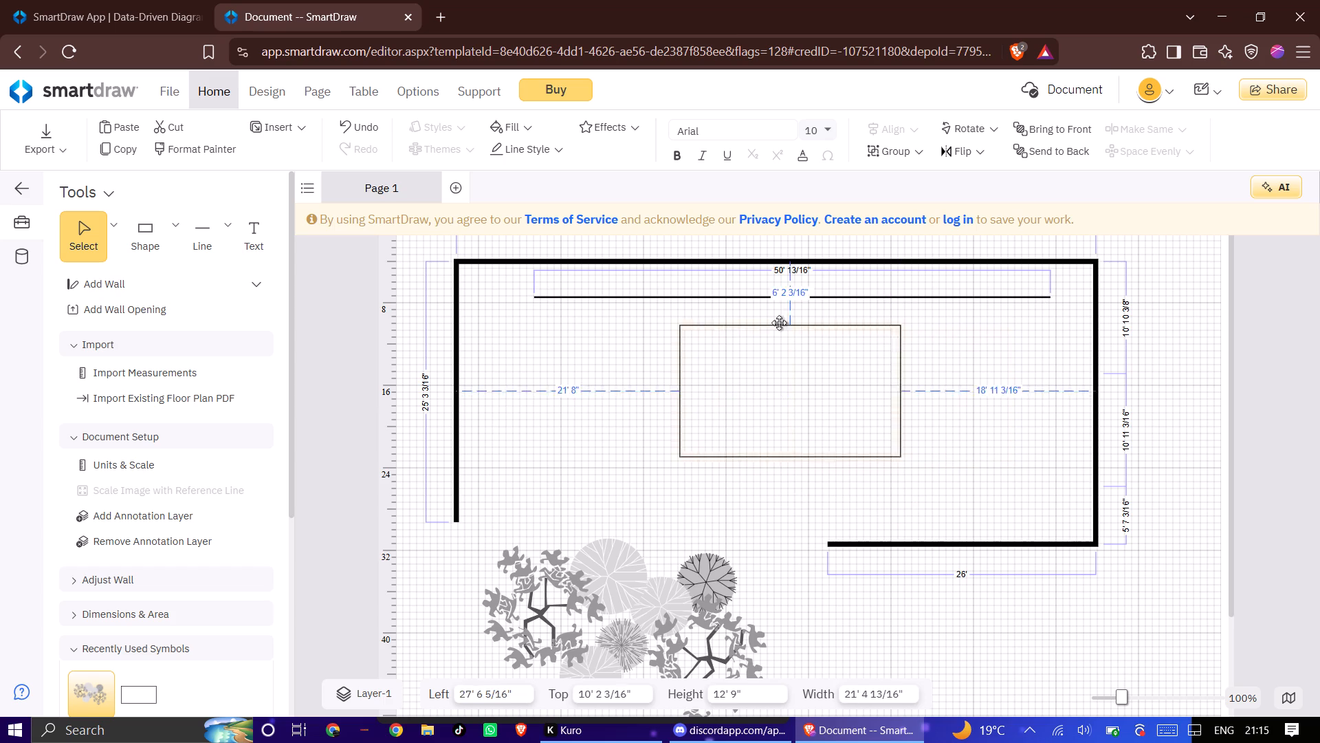
pyautogui.moveTo(779, 323); pyautogui.dragTo(661, 307)
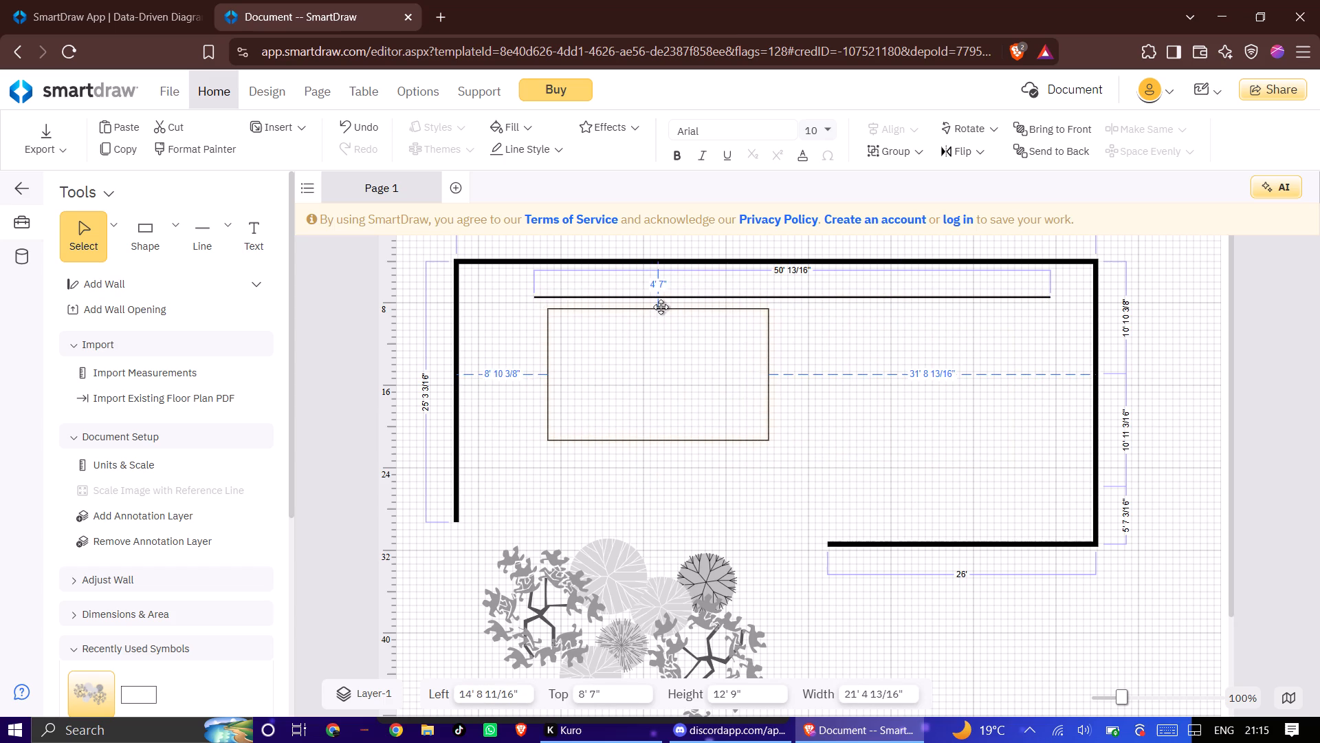
pyautogui.moveTo(661, 307); pyautogui.dragTo(650, 303)
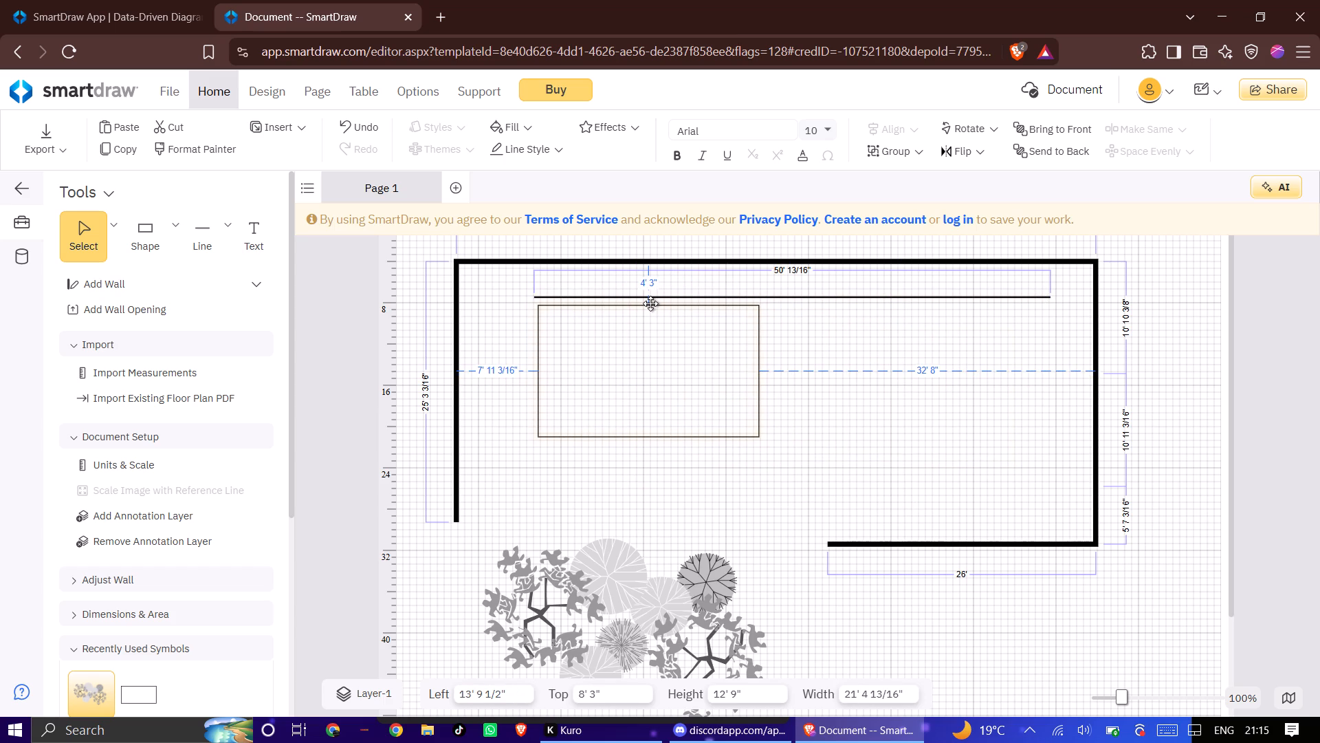
pyautogui.moveTo(650, 303); pyautogui.dragTo(661, 303)
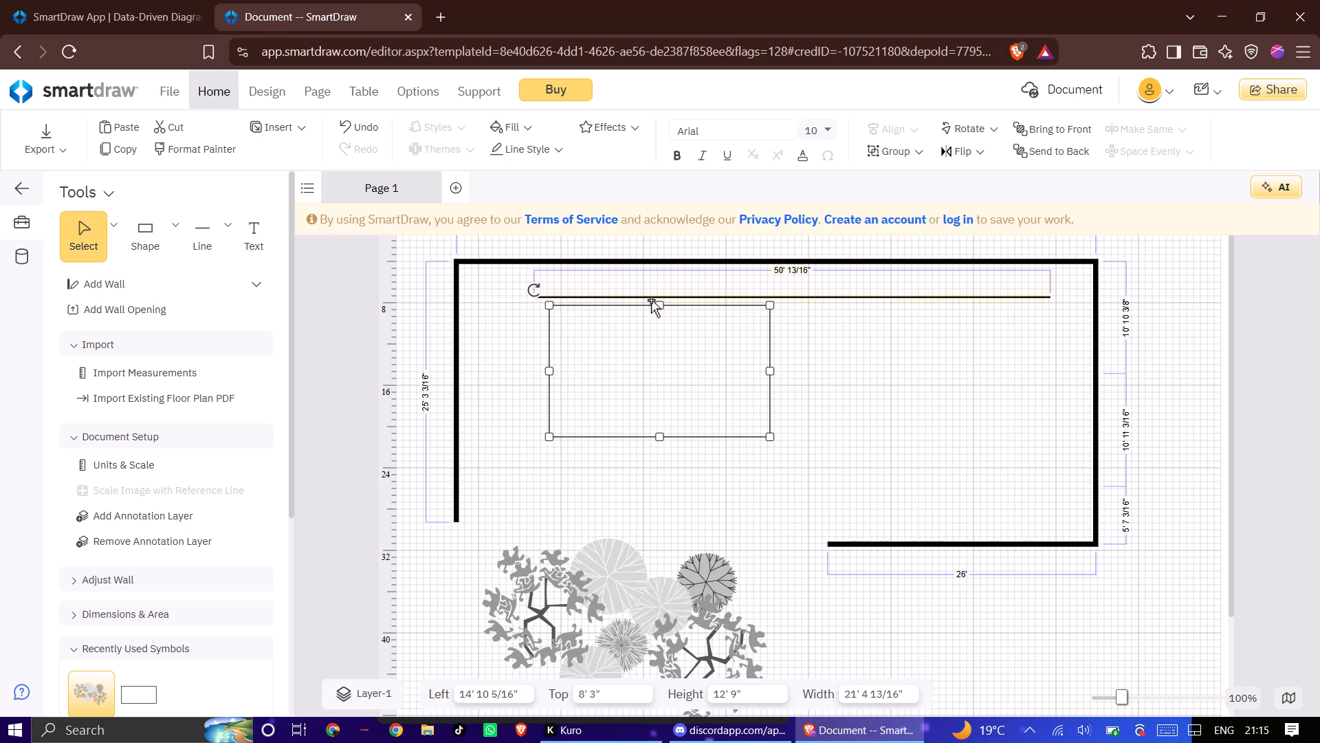
# Draw a 16' vertical line down from the left end of the thin horizontal line.
pyautogui.click(220, 226)
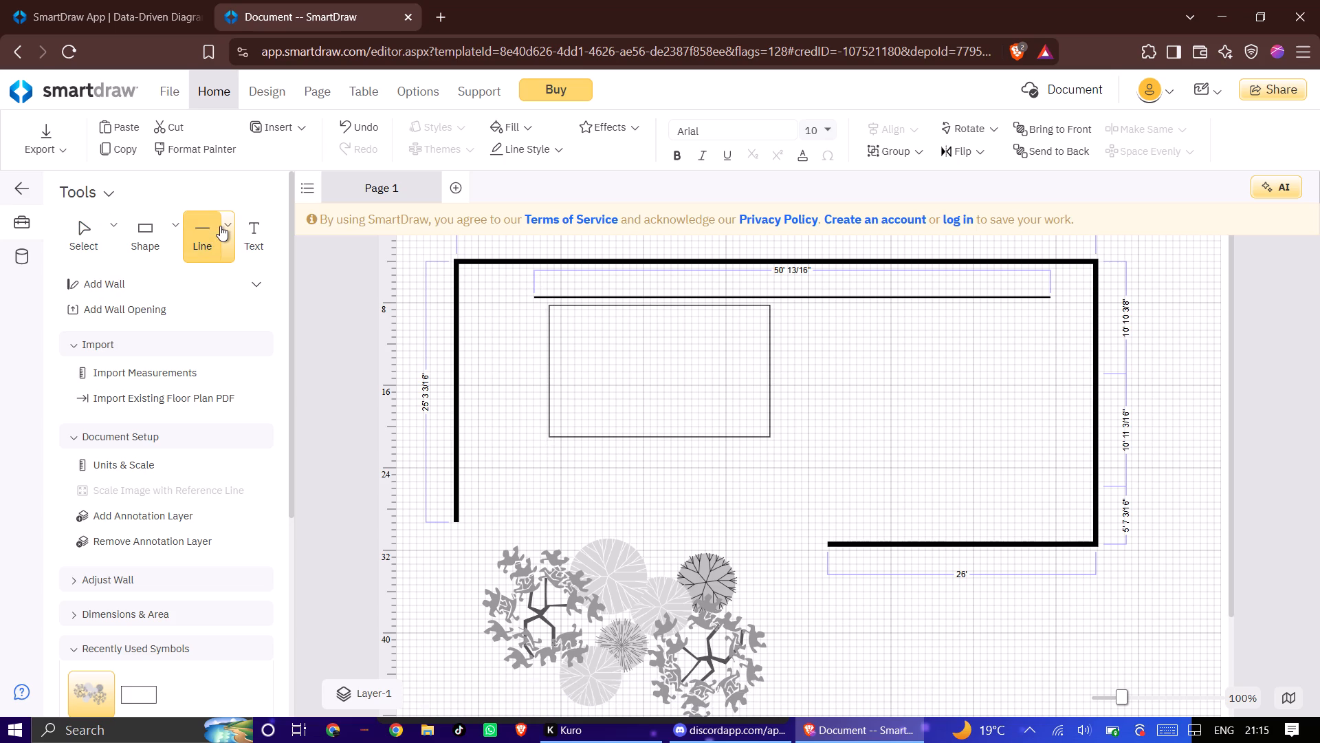
pyautogui.click(533, 298)
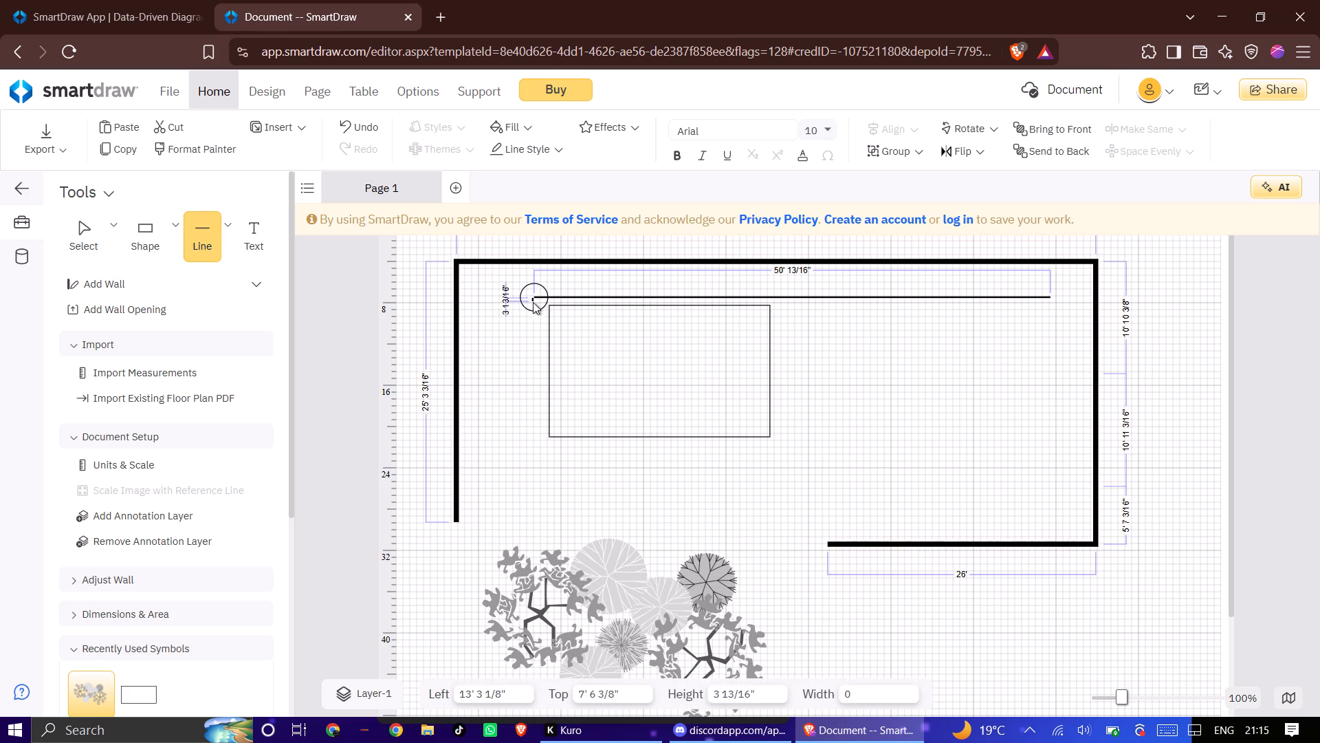
pyautogui.click(530, 466)
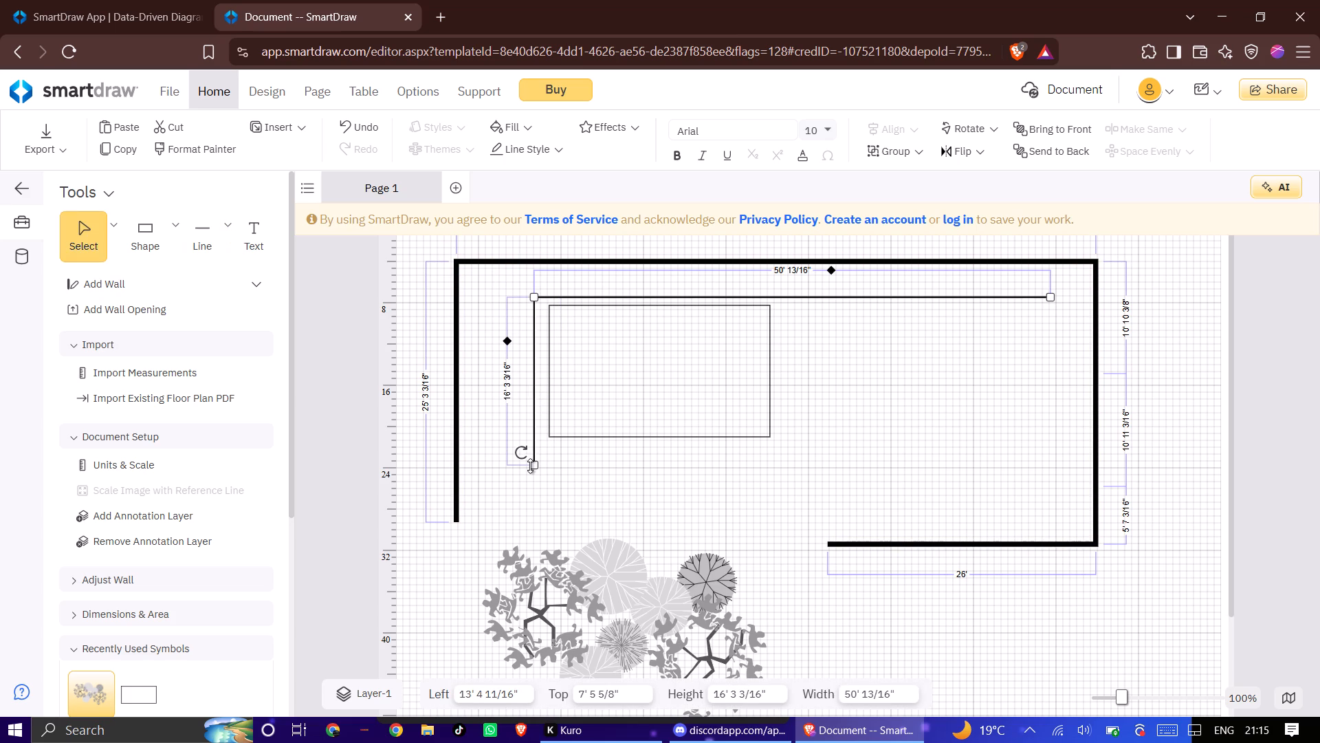
pyautogui.click(534, 462)
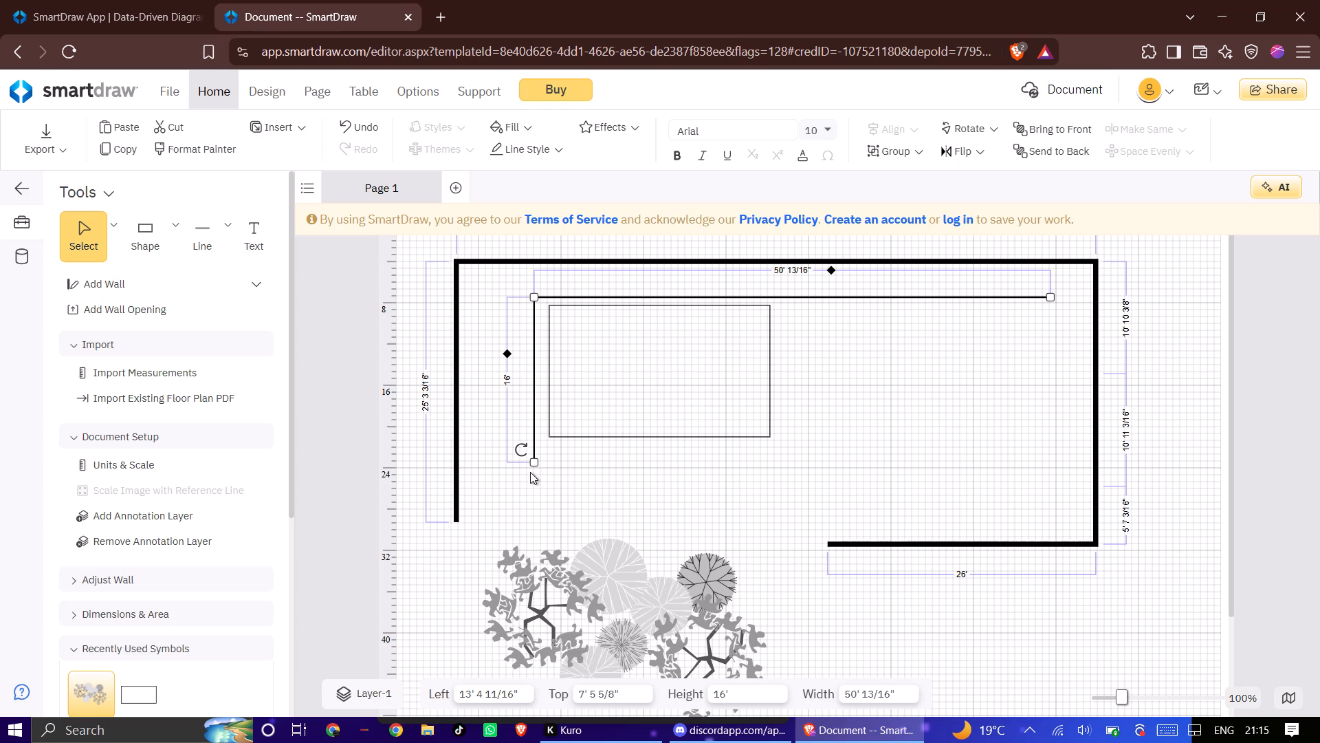
# Draw a horizontal line about 26' 5 5/8" long rightward from the lower end of the 16' line.
pyautogui.click(573, 477)
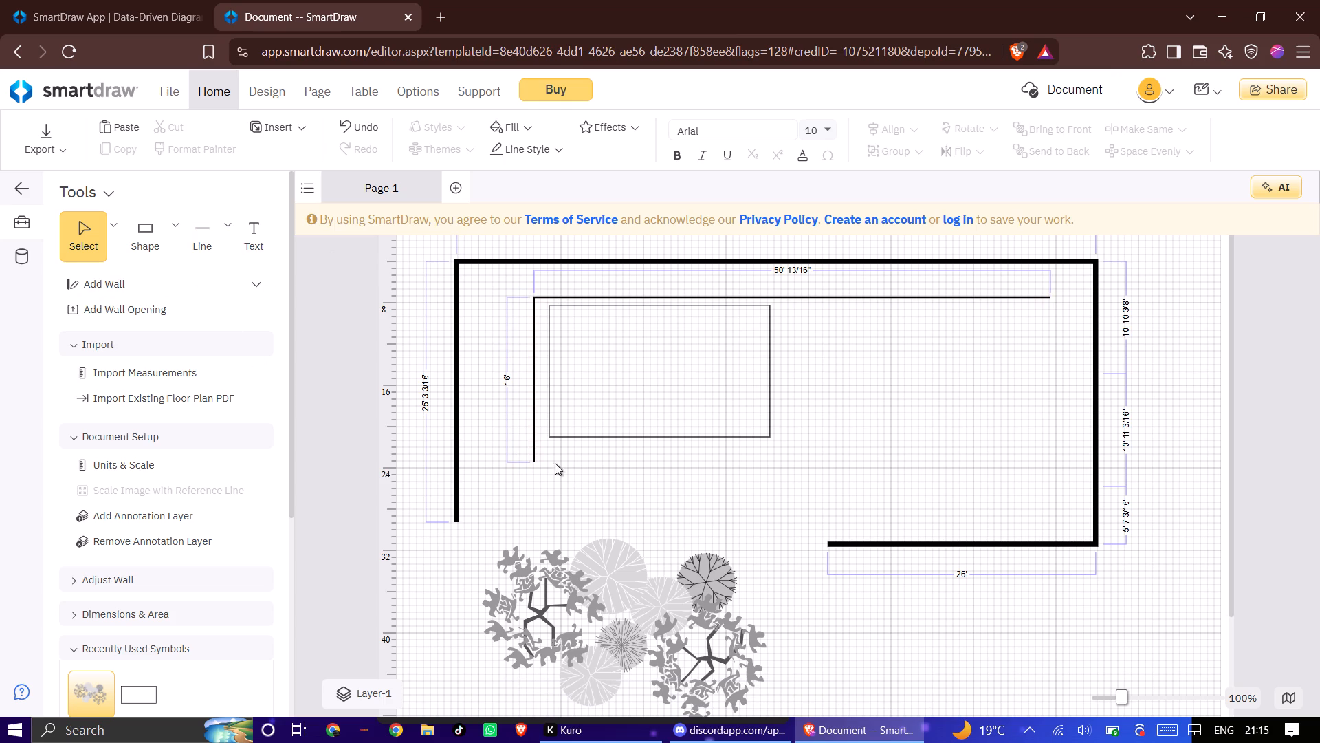
pyautogui.click(536, 462)
pyautogui.moveTo(592, 462); pyautogui.dragTo(599, 462)
pyautogui.click(212, 240)
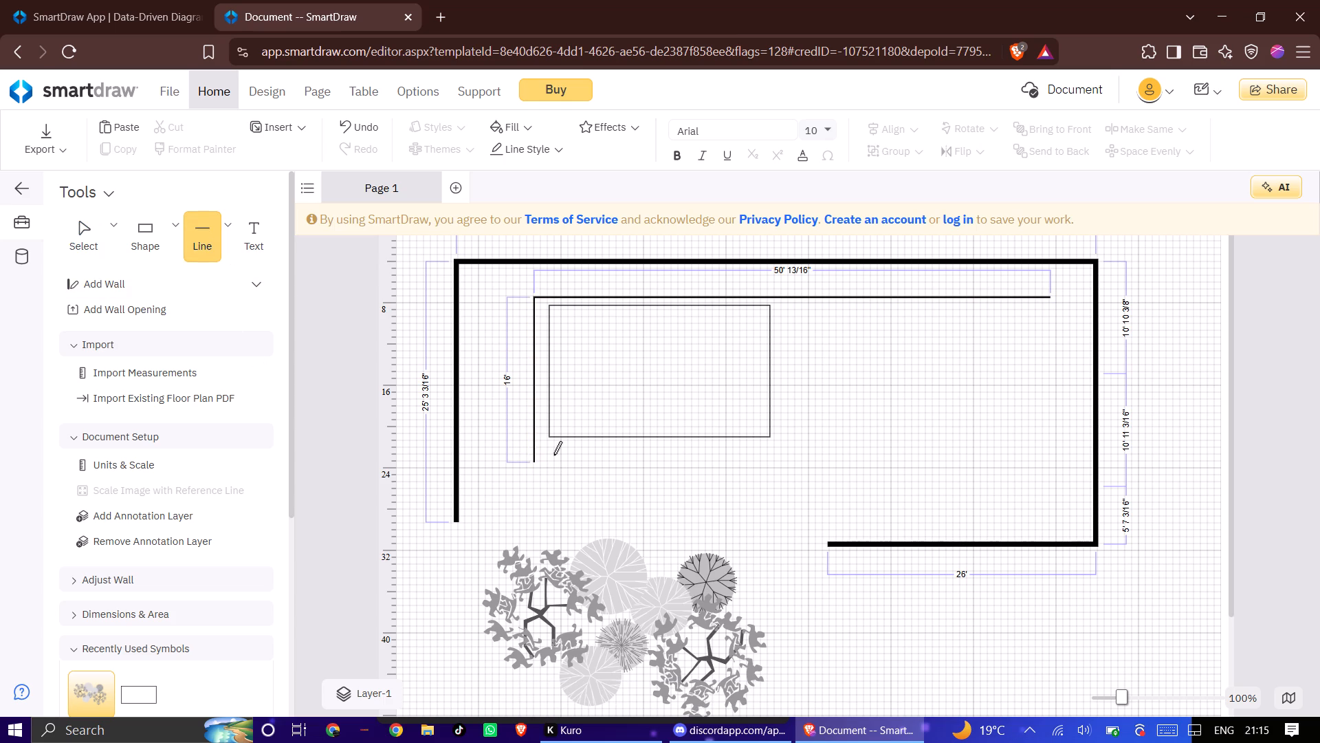
pyautogui.click(533, 462)
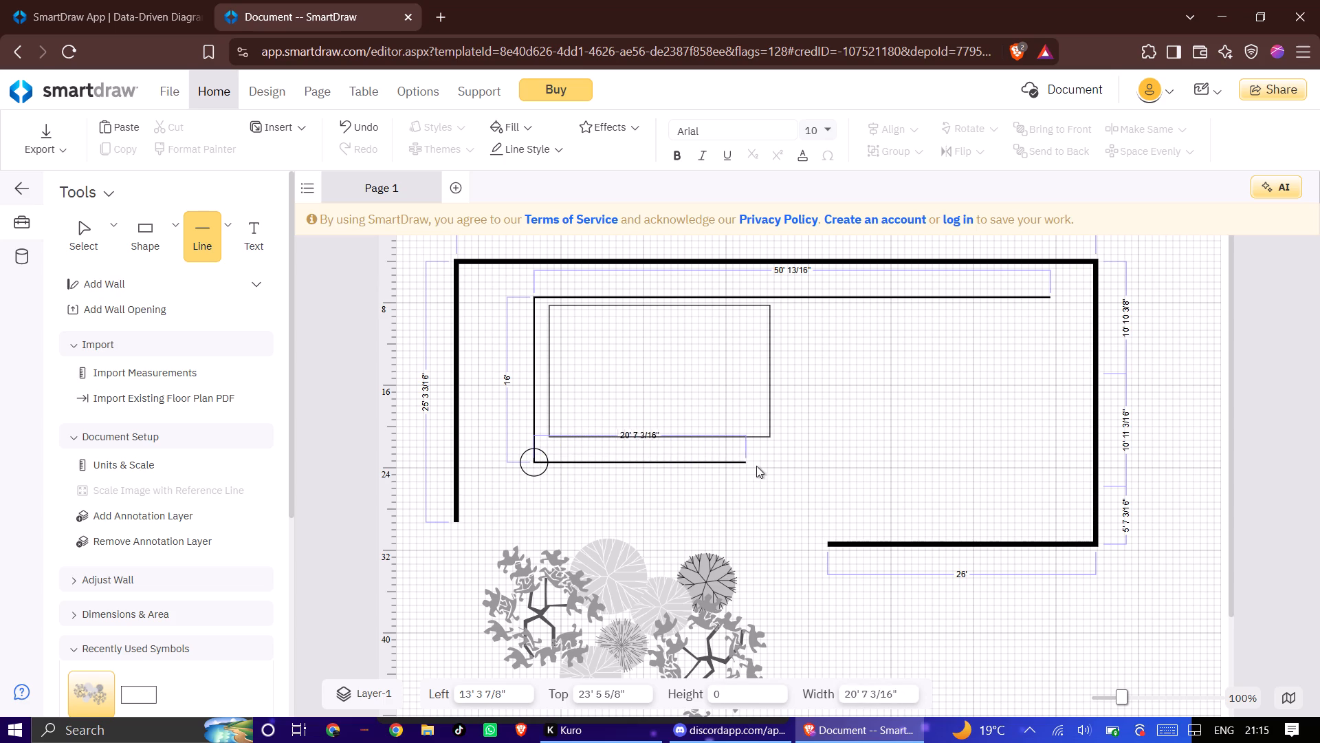
pyautogui.click(807, 468)
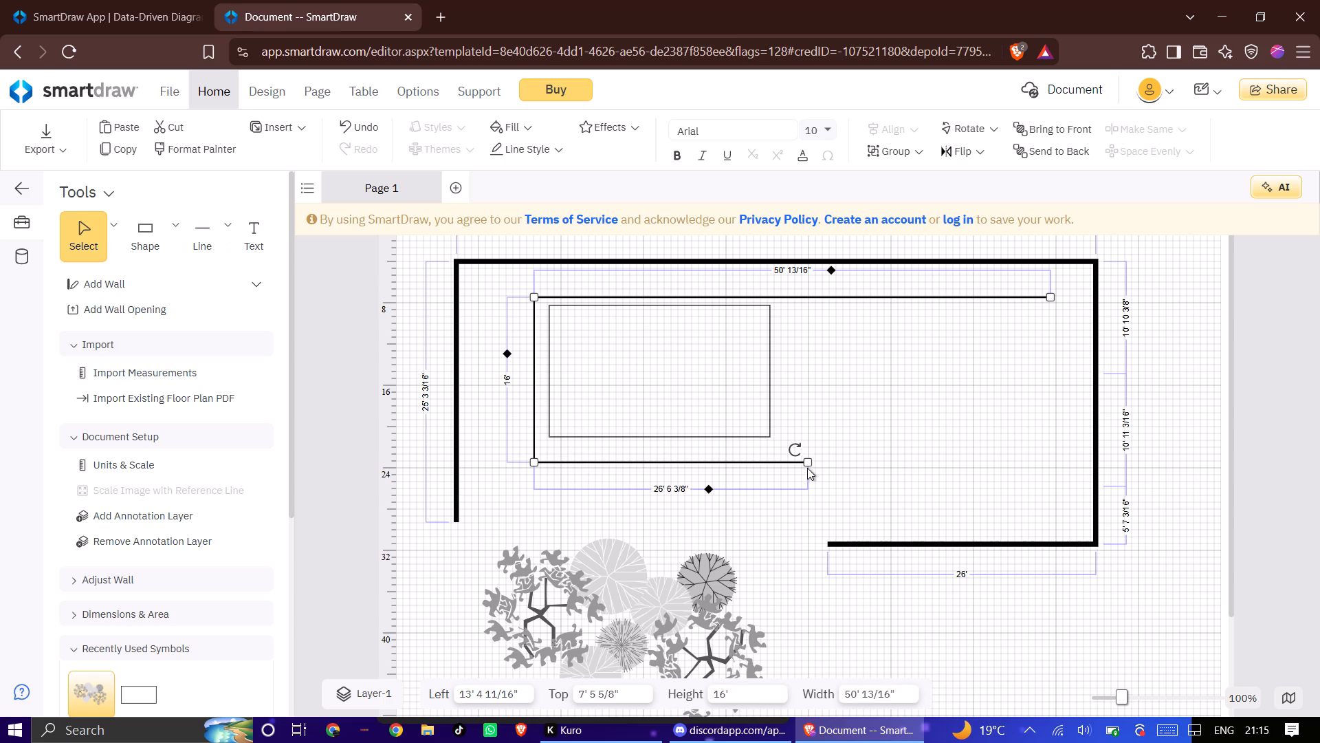
pyautogui.click(807, 462)
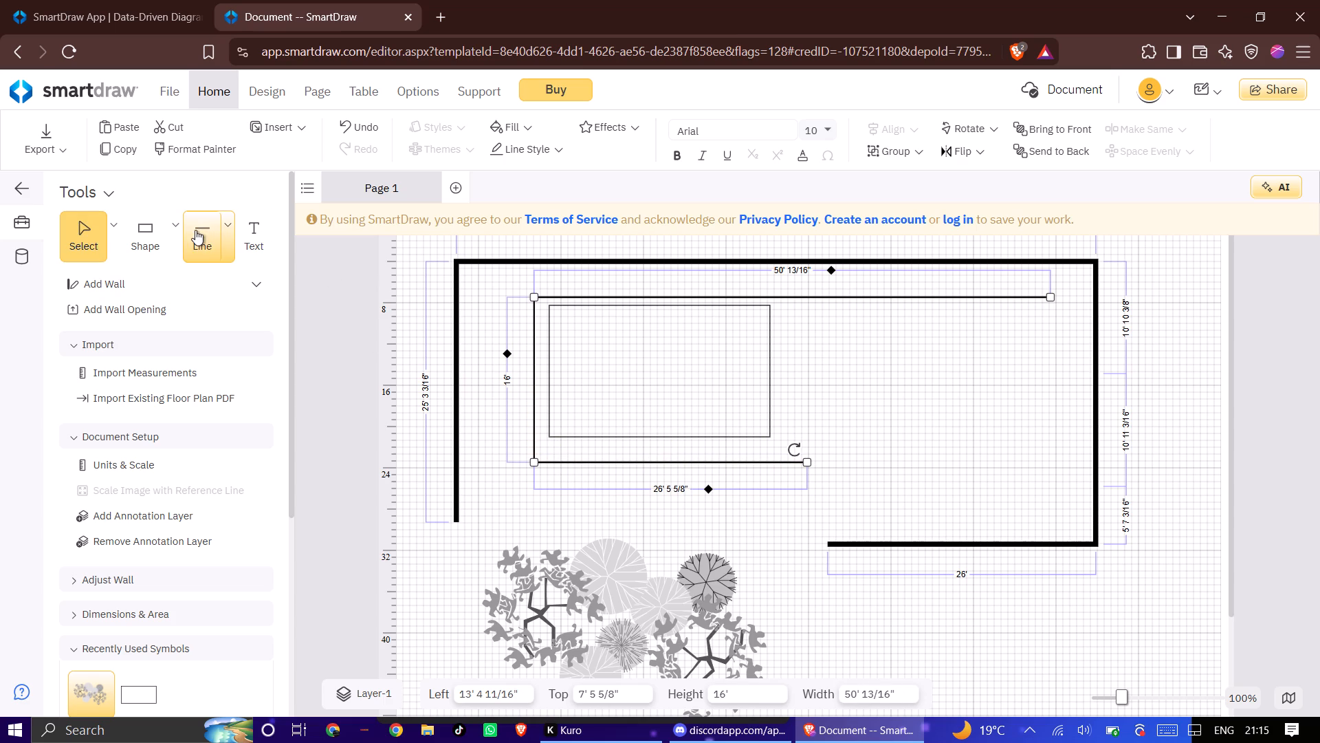
# Draw a short vertical line about 4' 3 3/16" long down from the right end of the lower horizontal line.
pyautogui.click(196, 230)
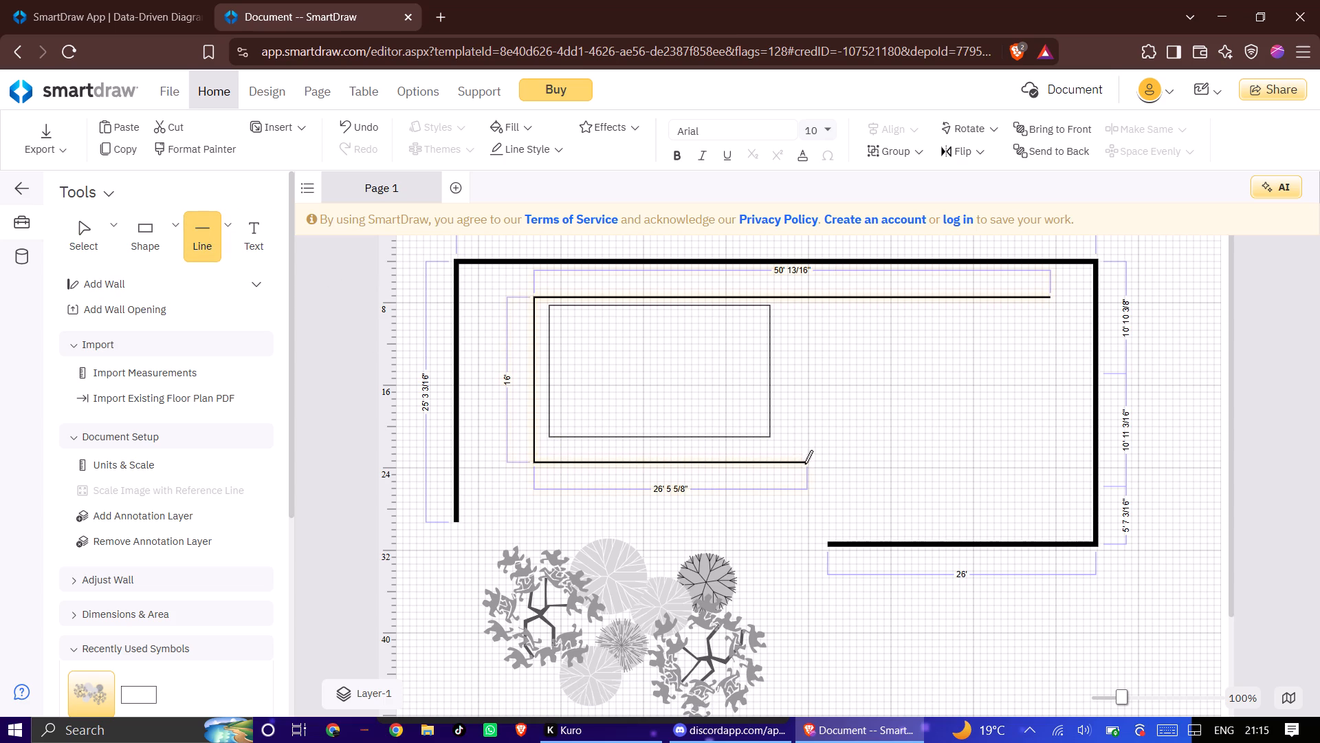
pyautogui.click(804, 464)
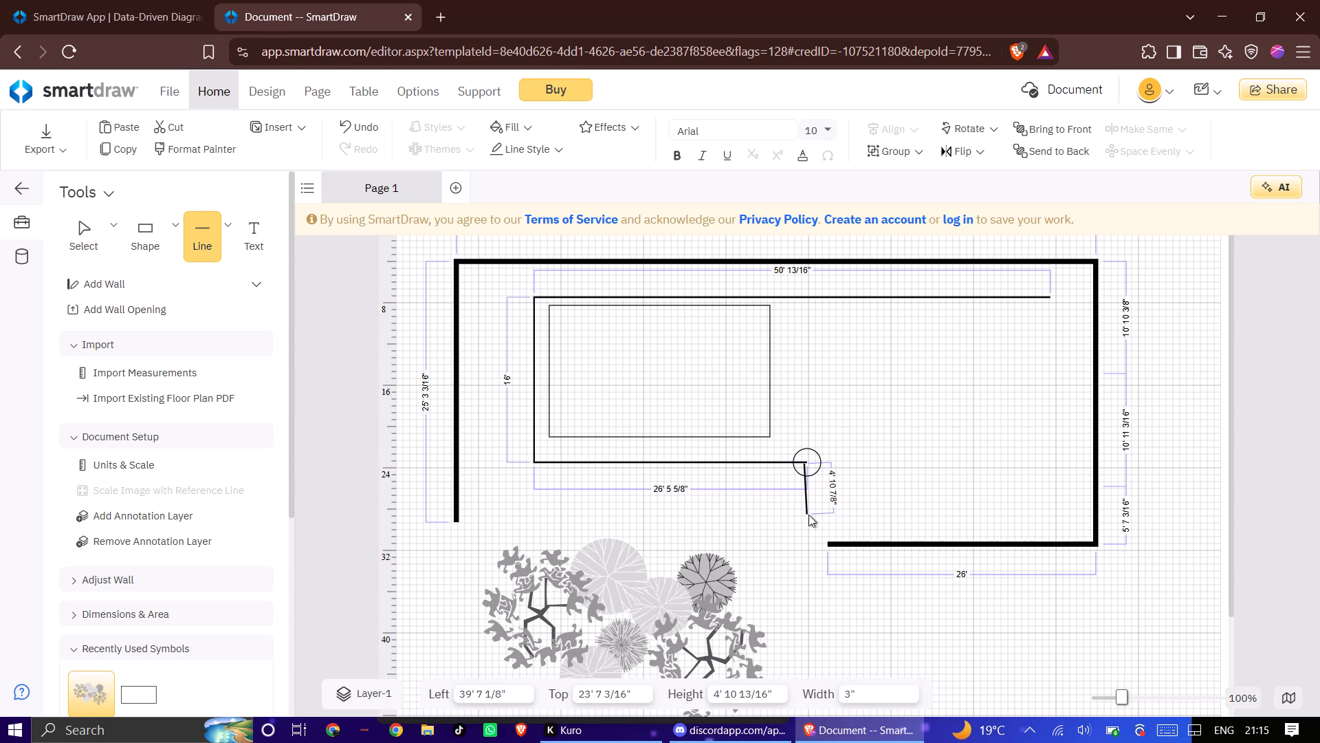
pyautogui.click(805, 508)
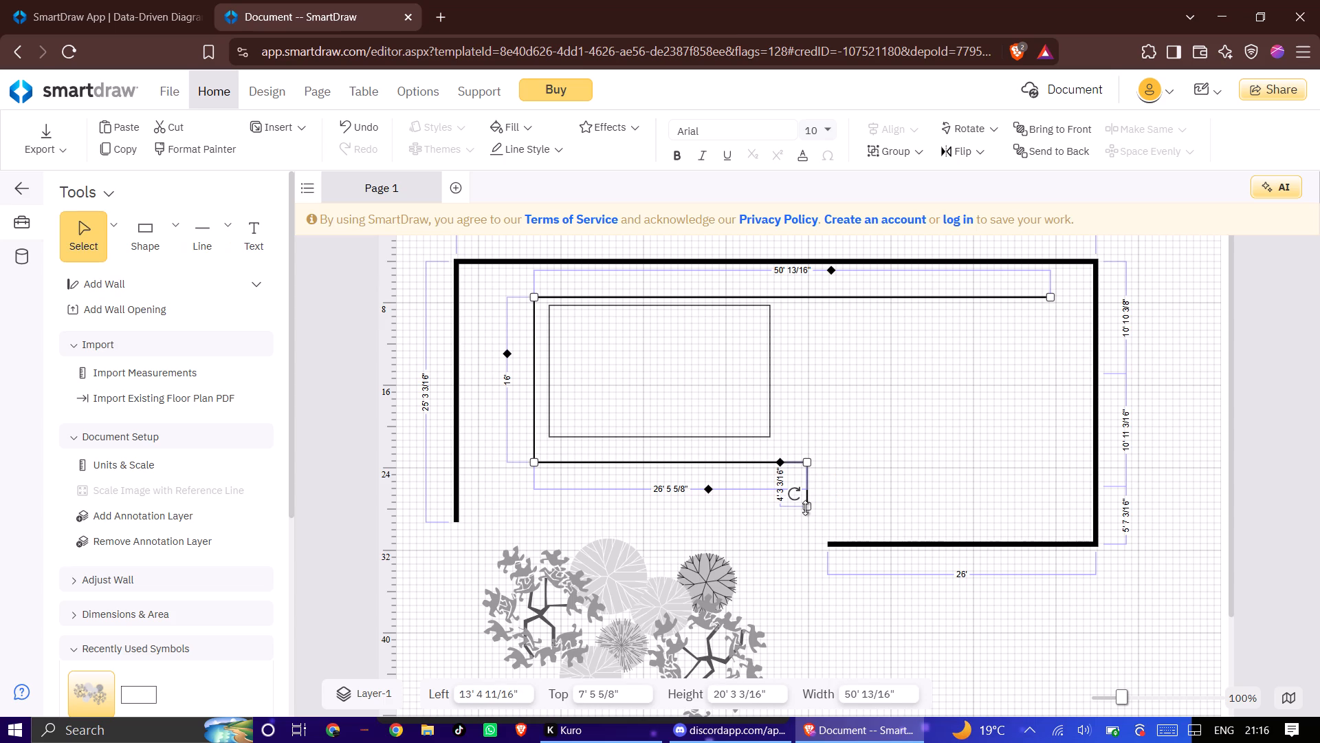
# Draw a horizontal line about 23' 8" long rightward from the lower end of the short vertical line.
pyautogui.click(206, 231)
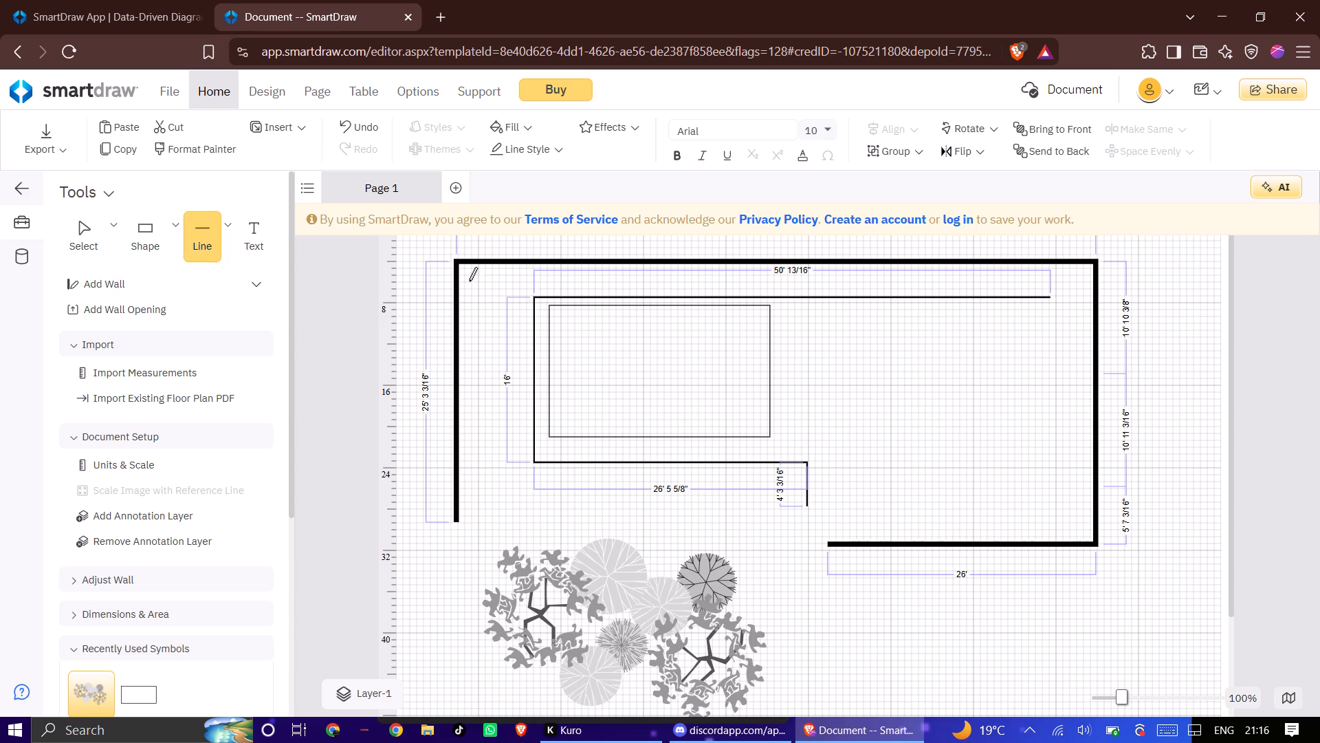
pyautogui.click(806, 506)
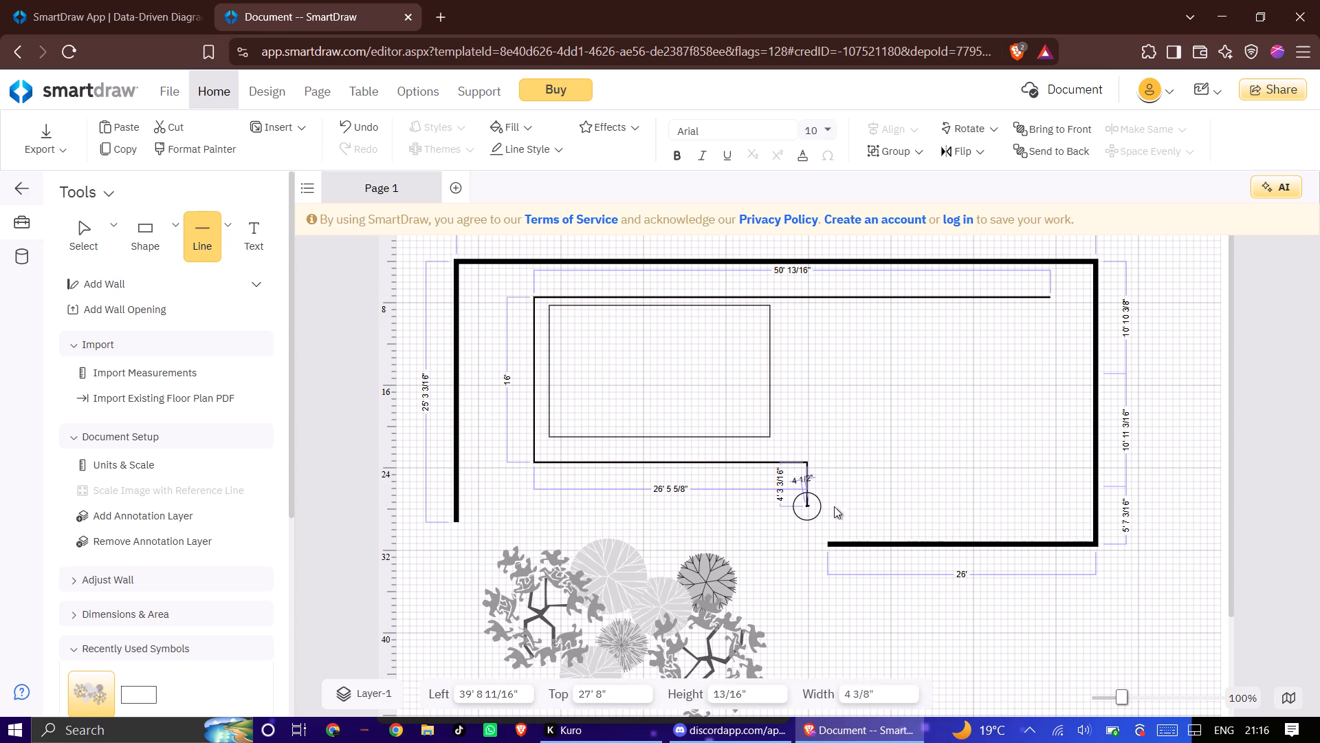
pyautogui.click(1050, 506)
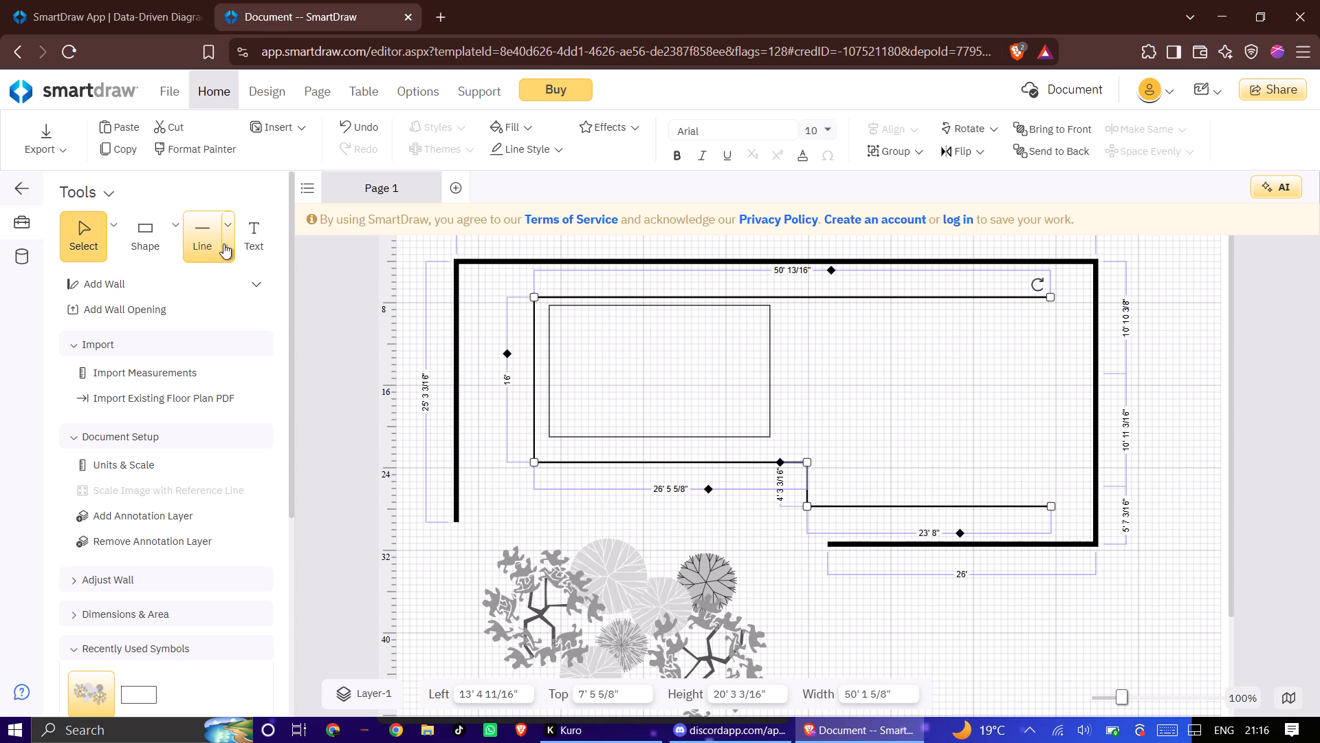
# Close the thin outline with a vertical line about 20' 3 3/16" long from the top line's right end to the lower line.
pyautogui.click(214, 243)
pyautogui.click(1049, 297)
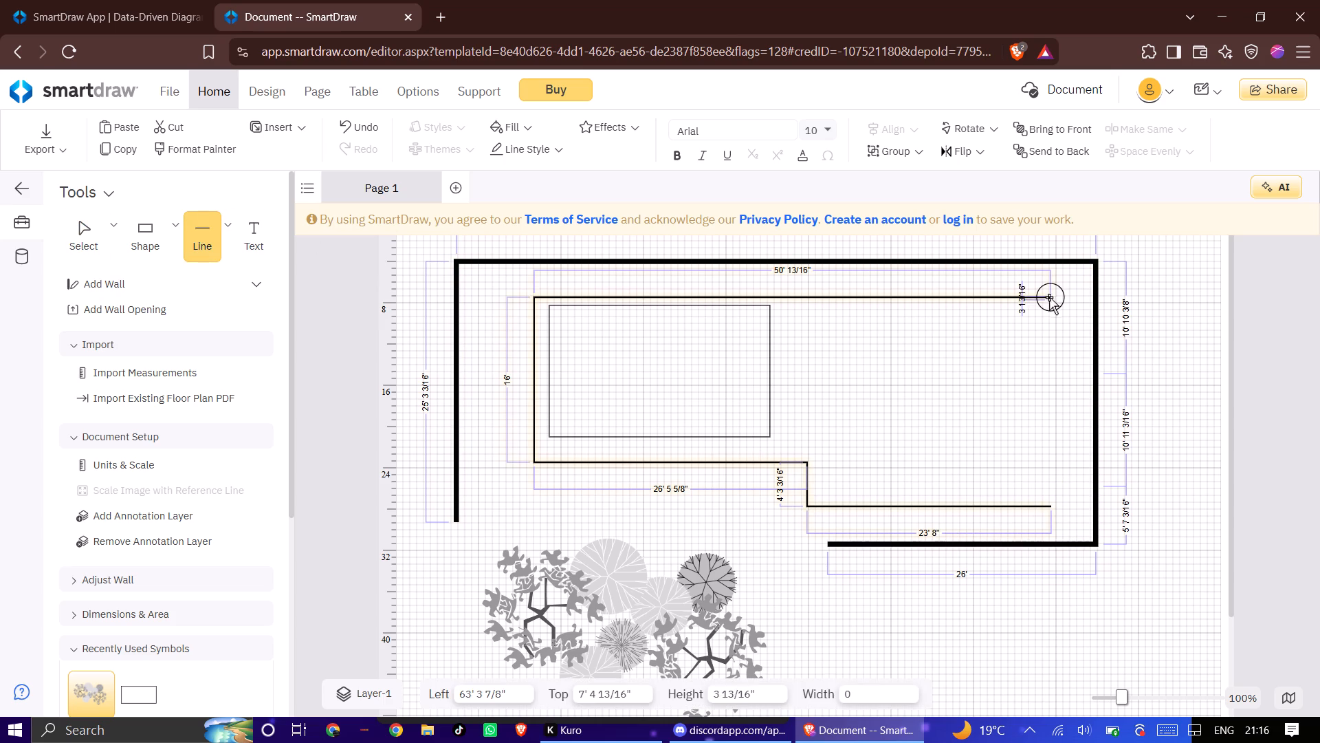
pyautogui.click(1053, 506)
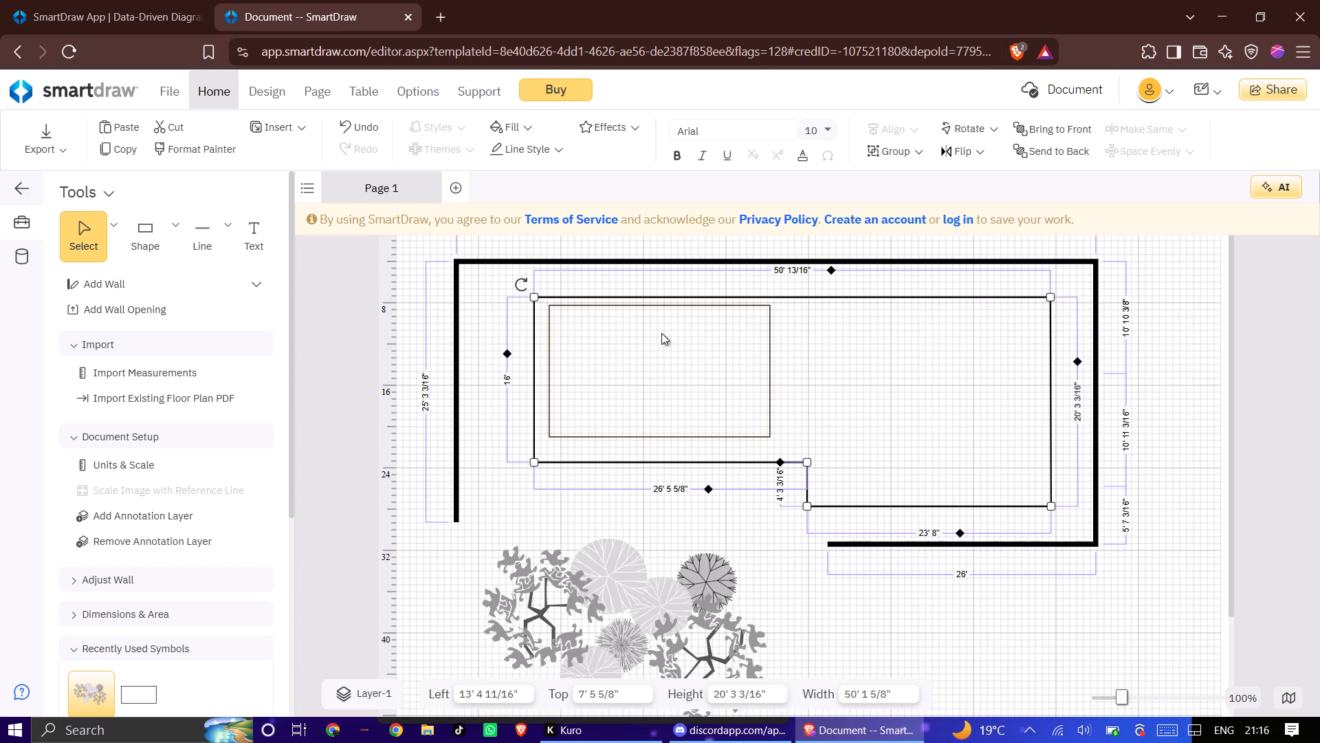
# Move the inner rectangle into the outline's deeper right part at about 44' left and 11' top, narrowing it to about 15' 8" wide.
pyautogui.moveTo(664, 316); pyautogui.dragTo(738, 330)
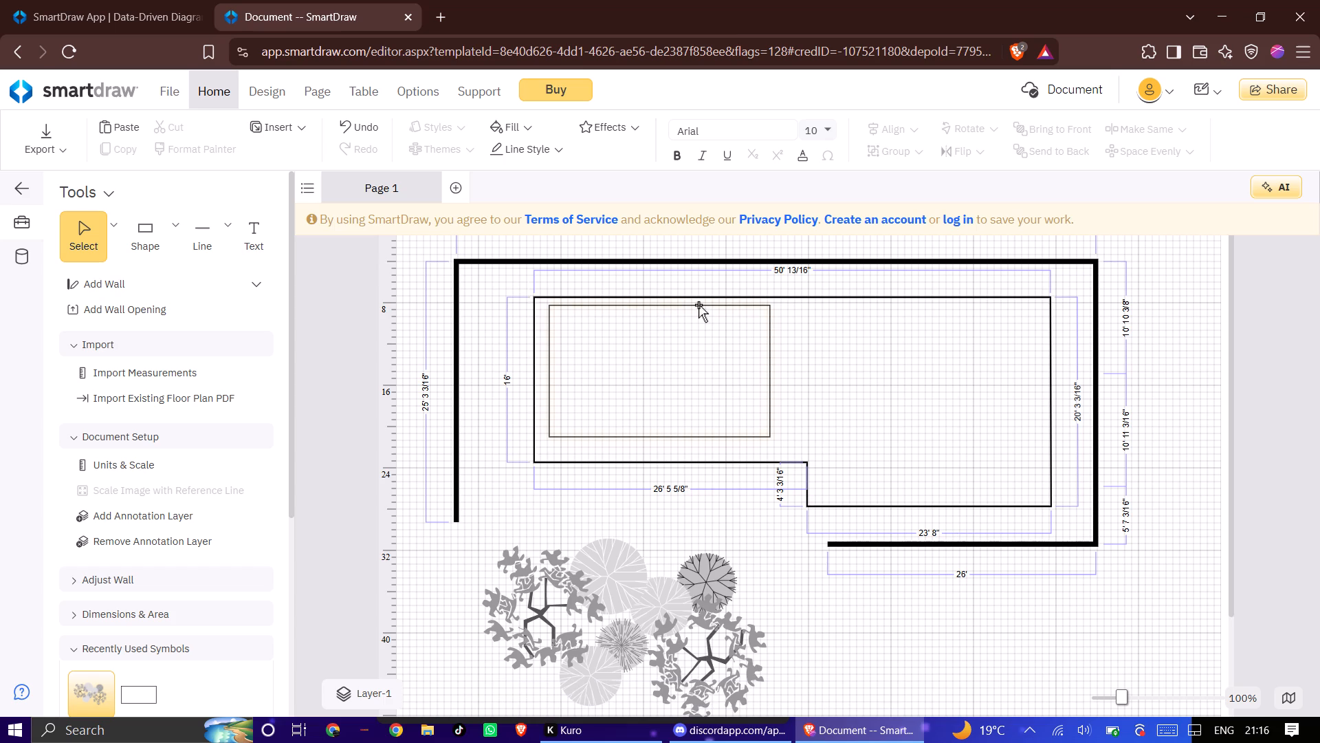
pyautogui.moveTo(698, 305); pyautogui.dragTo(962, 322)
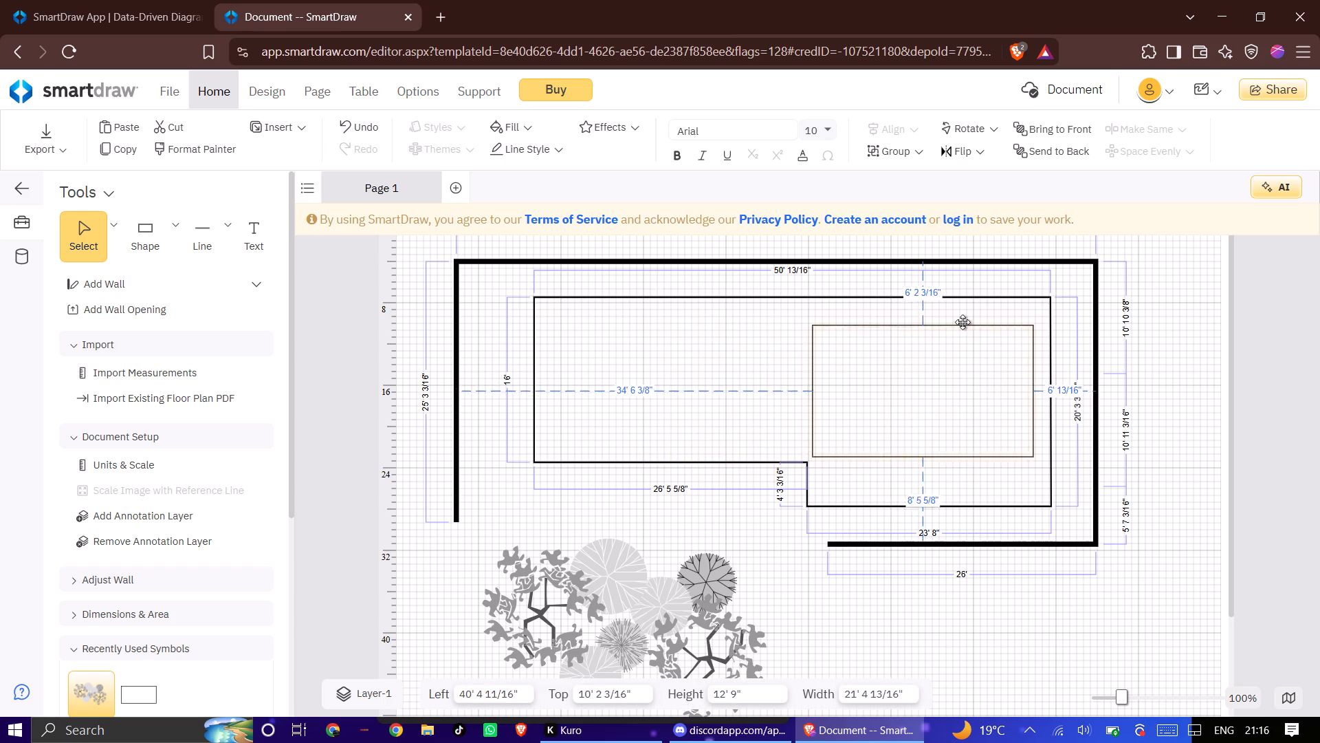
pyautogui.moveTo(962, 322); pyautogui.dragTo(970, 325)
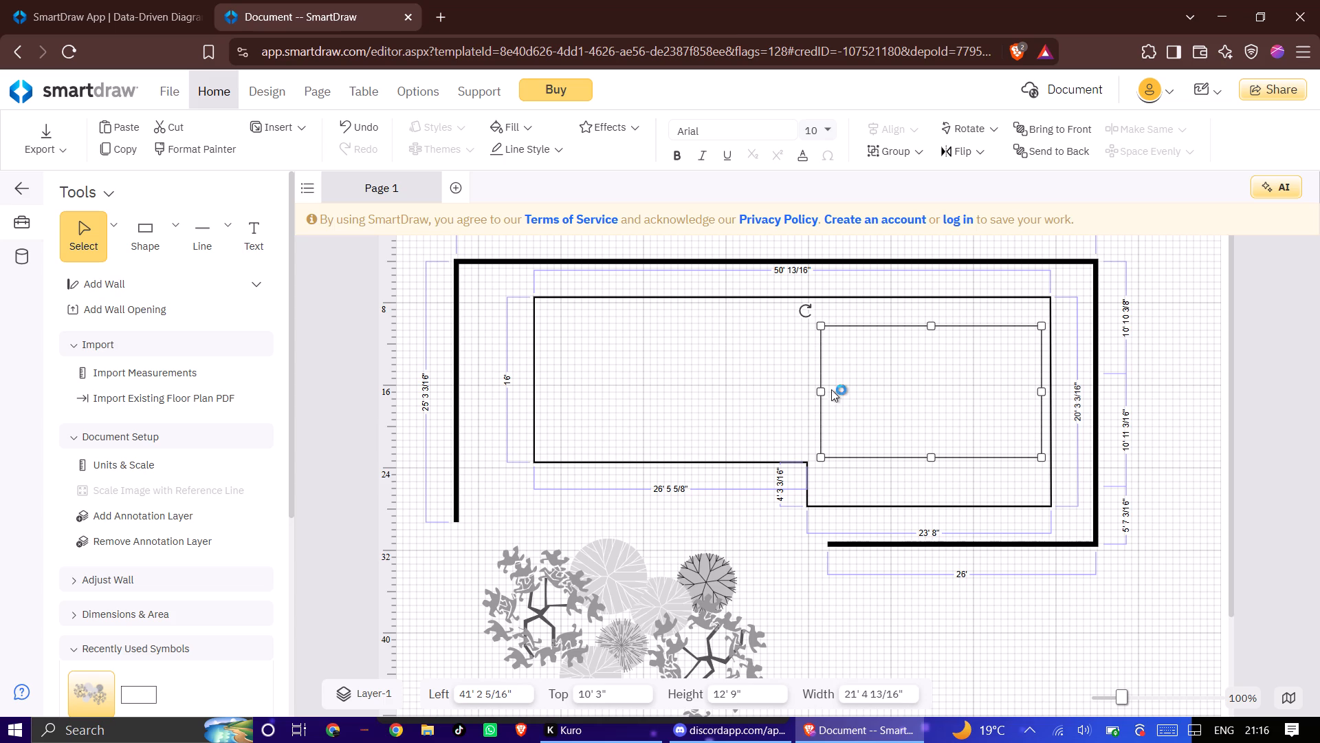
pyautogui.moveTo(819, 392); pyautogui.dragTo(880, 394)
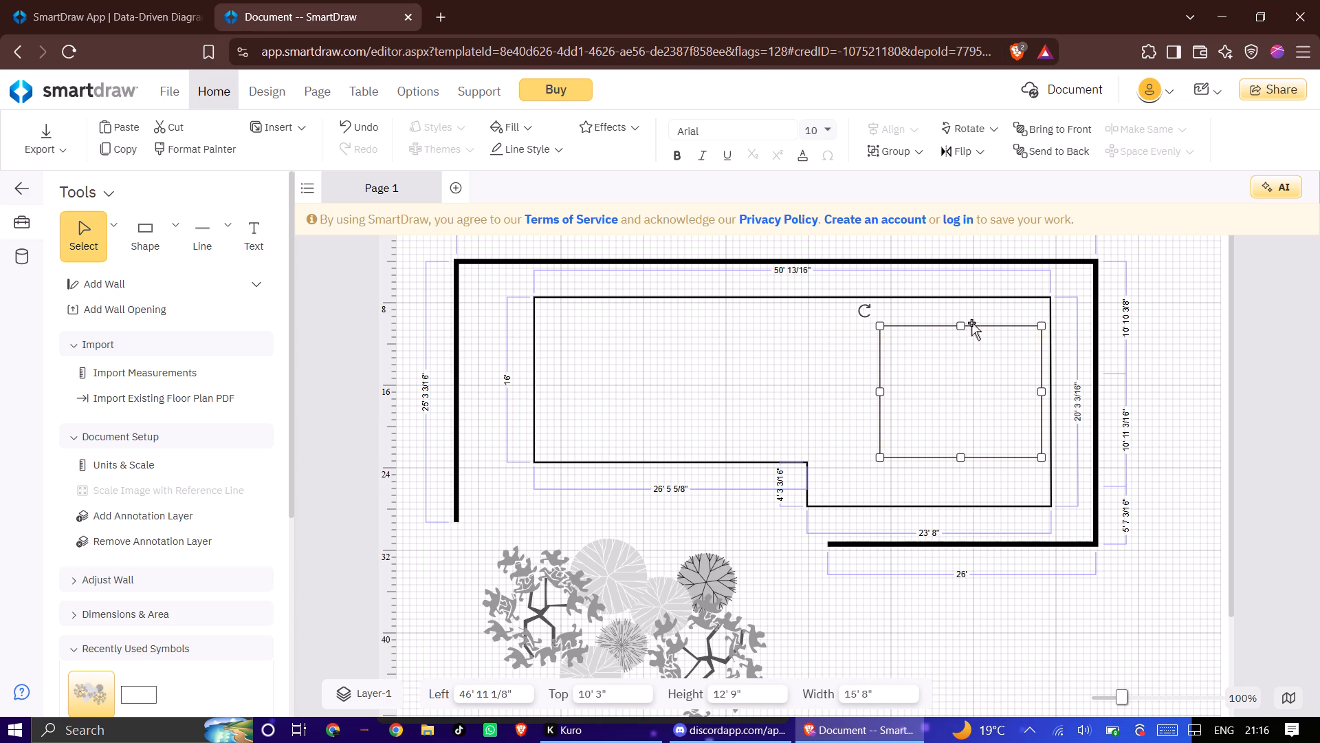
pyautogui.moveTo(978, 328); pyautogui.dragTo(954, 332)
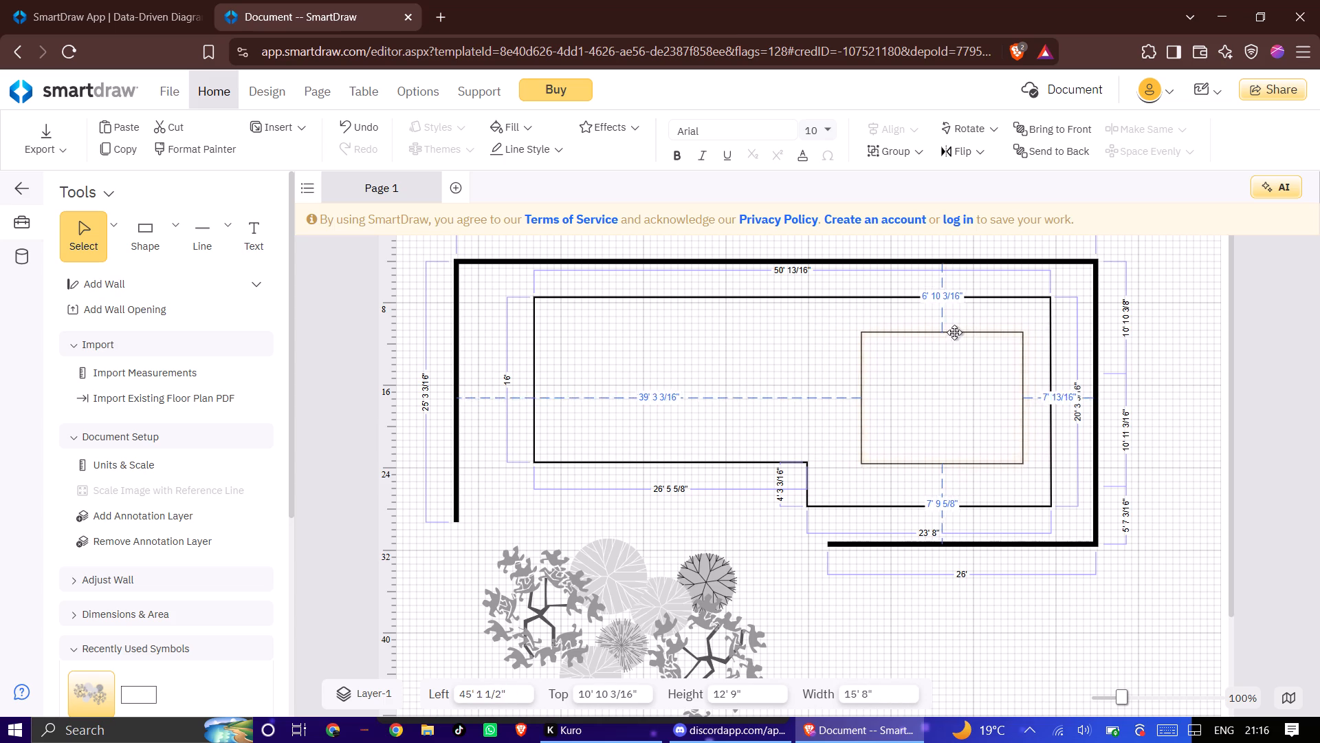
pyautogui.moveTo(954, 332); pyautogui.dragTo(949, 336)
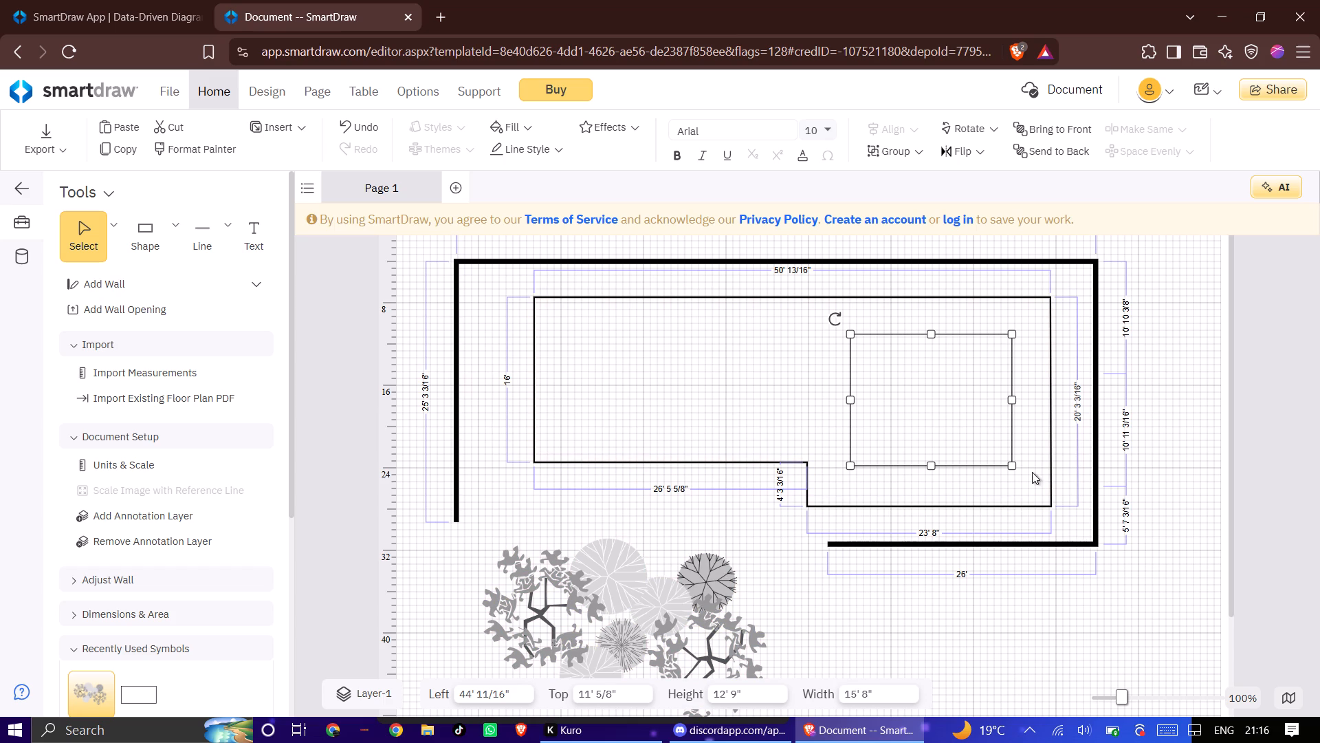
pyautogui.rightClick(525, 541)
pyautogui.click(483, 593)
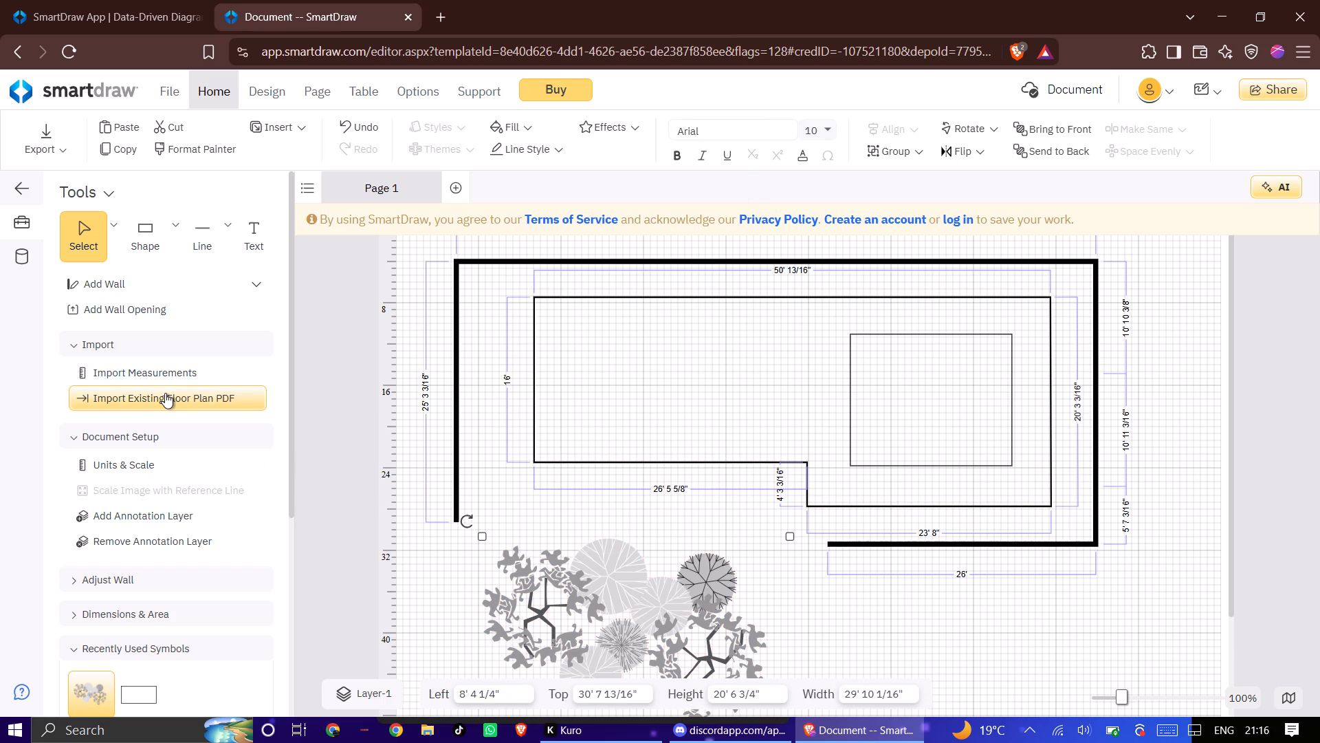
# Add a 4' wide wall opening at the left end of the lower right thick wall.
pyautogui.click(177, 307)
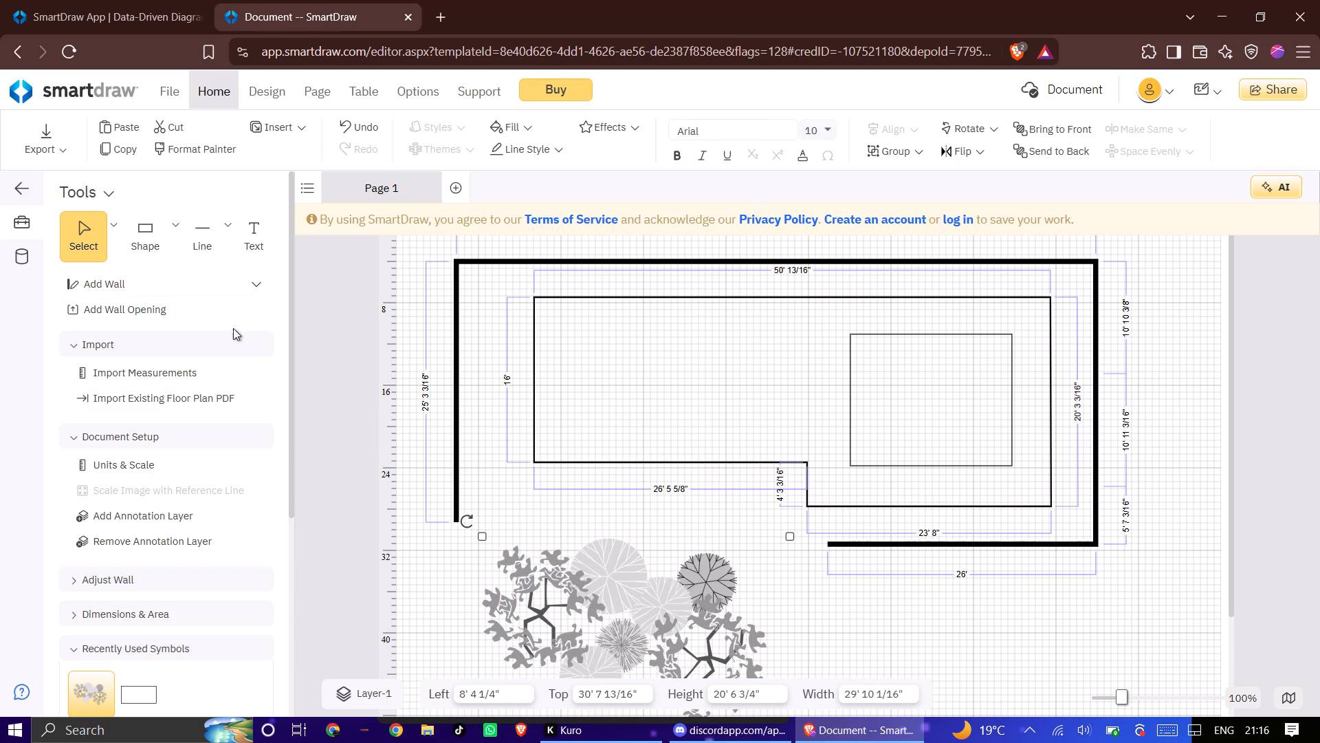
pyautogui.doubleClick(172, 304)
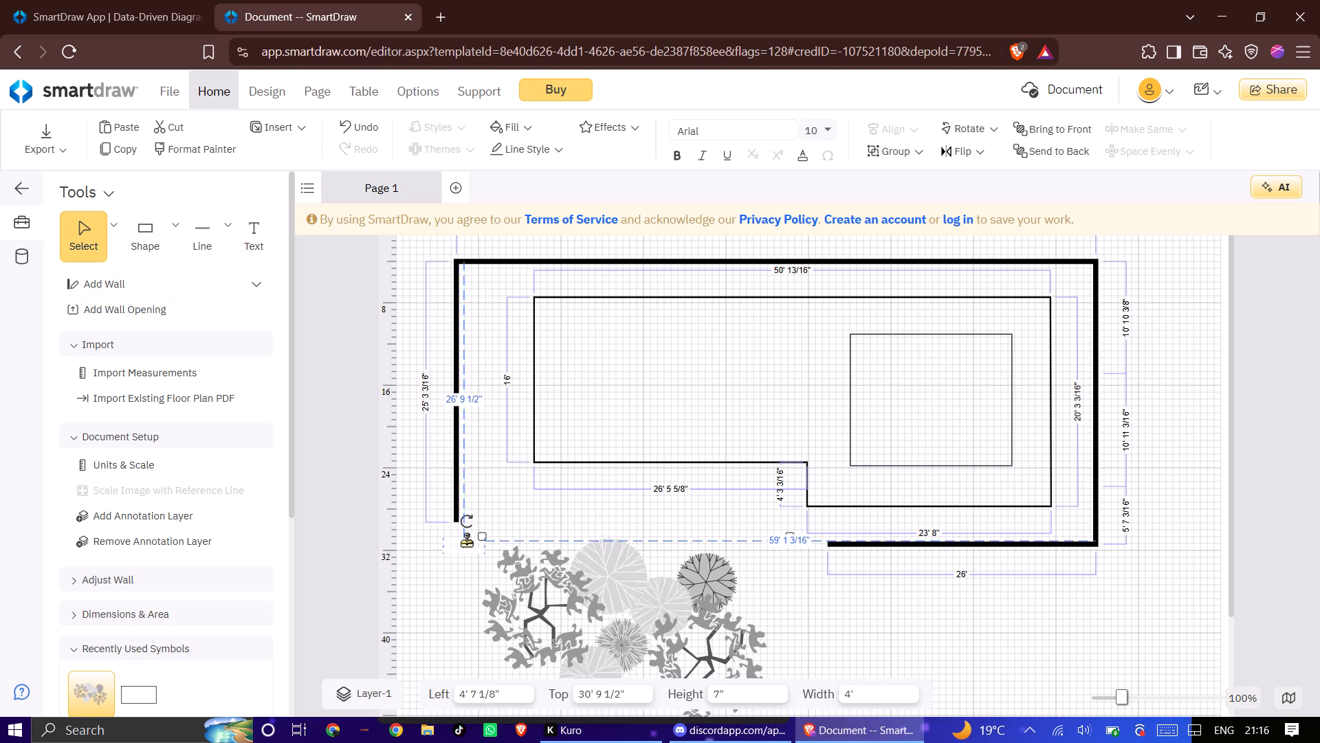
pyautogui.click(833, 547)
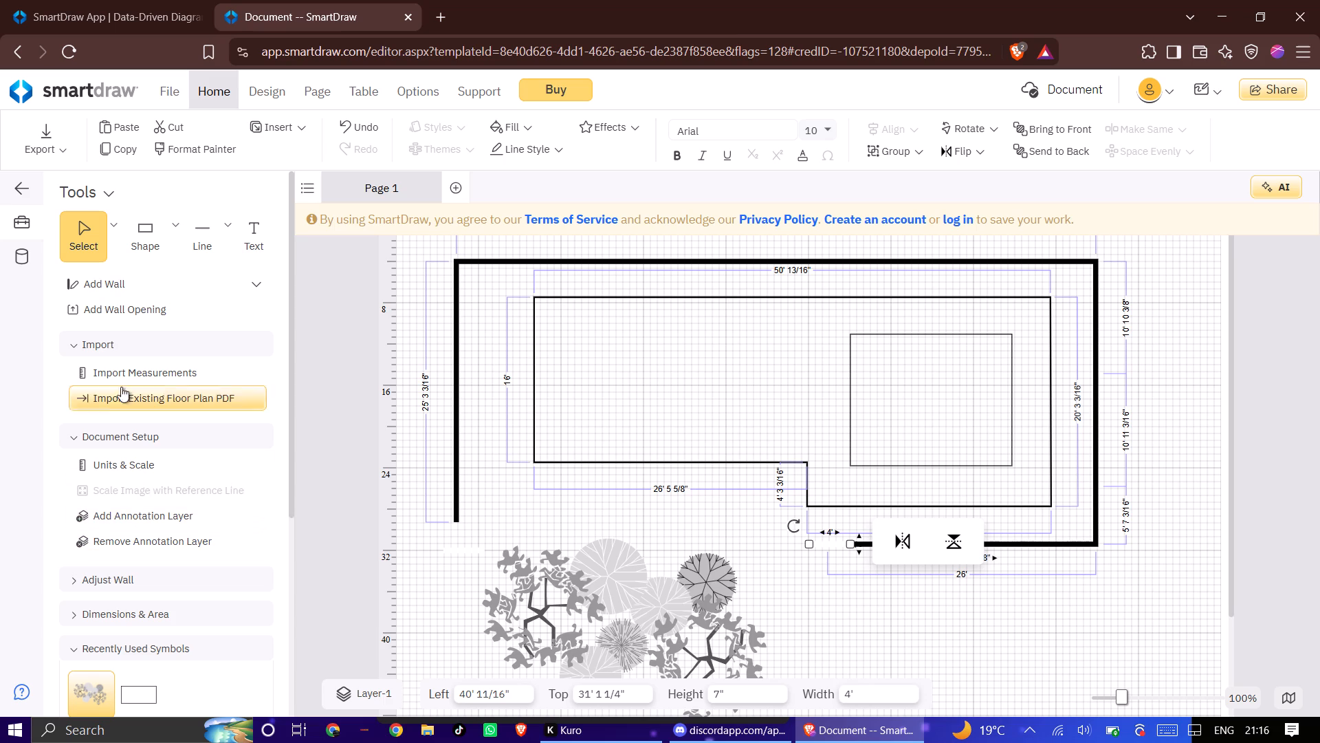
# Draw a 6" exterior wall about 32' 8" long, leftward from the gap beside the lower right wall to below the left wall.
pyautogui.click(115, 290)
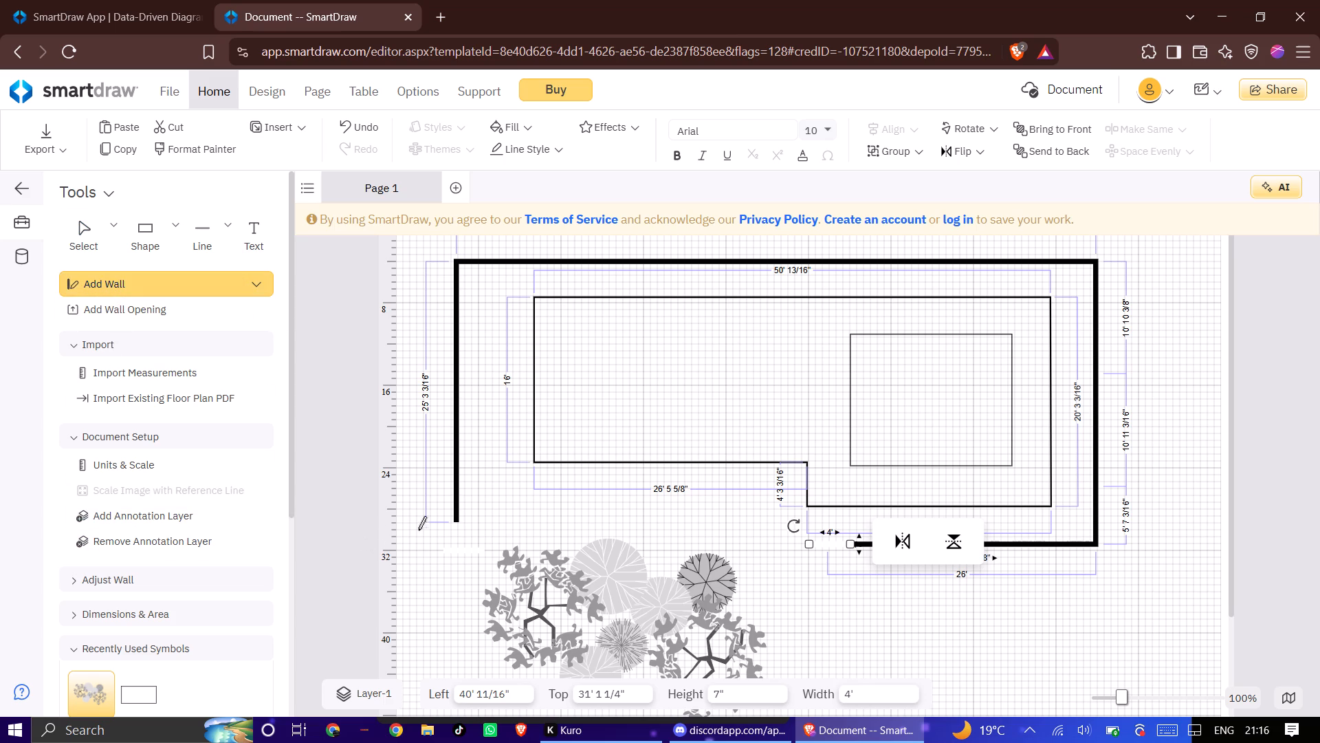
pyautogui.click(806, 547)
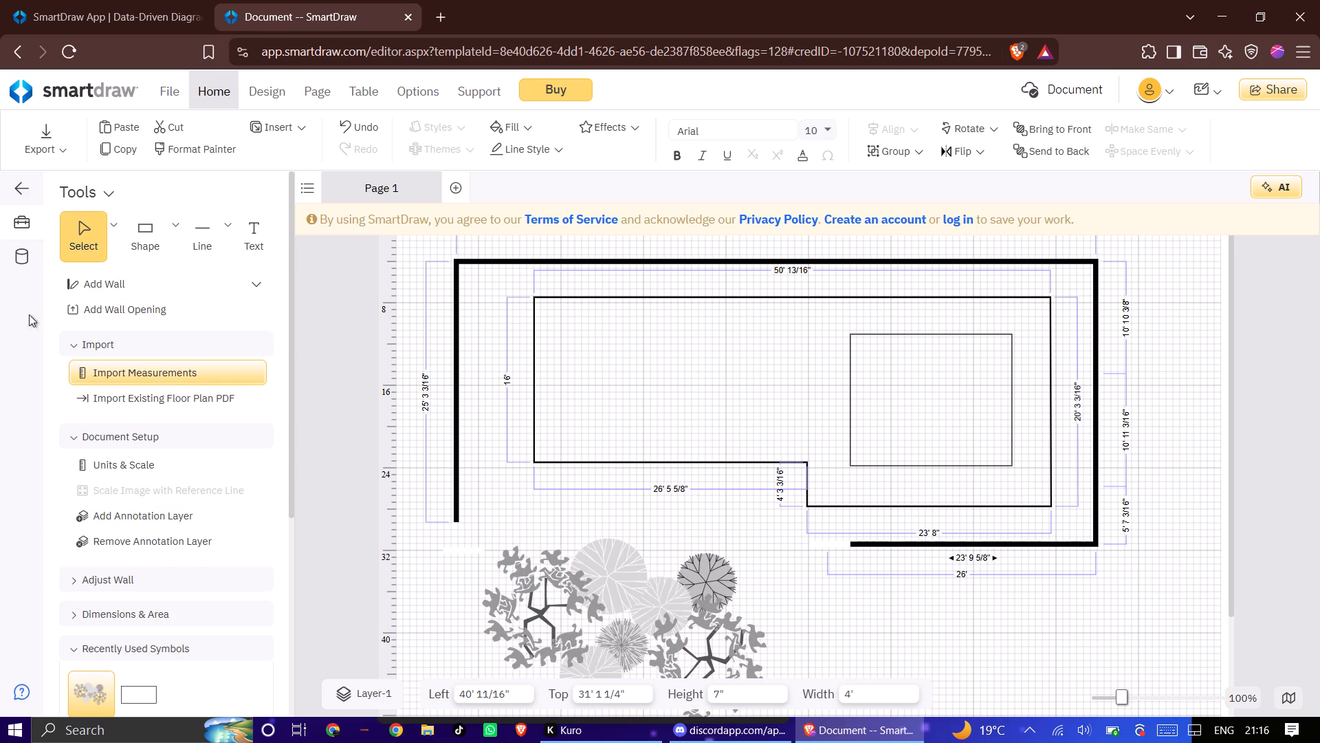
pyautogui.click(250, 282)
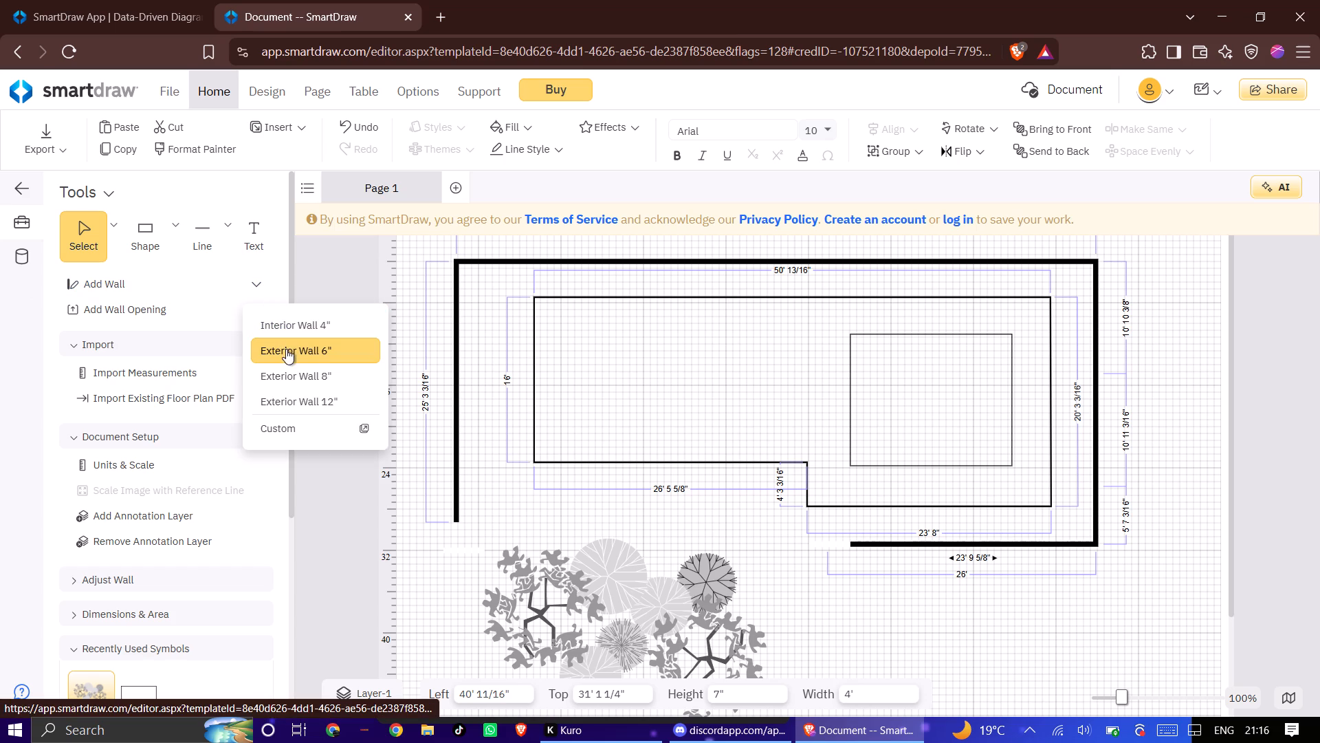
pyautogui.click(294, 349)
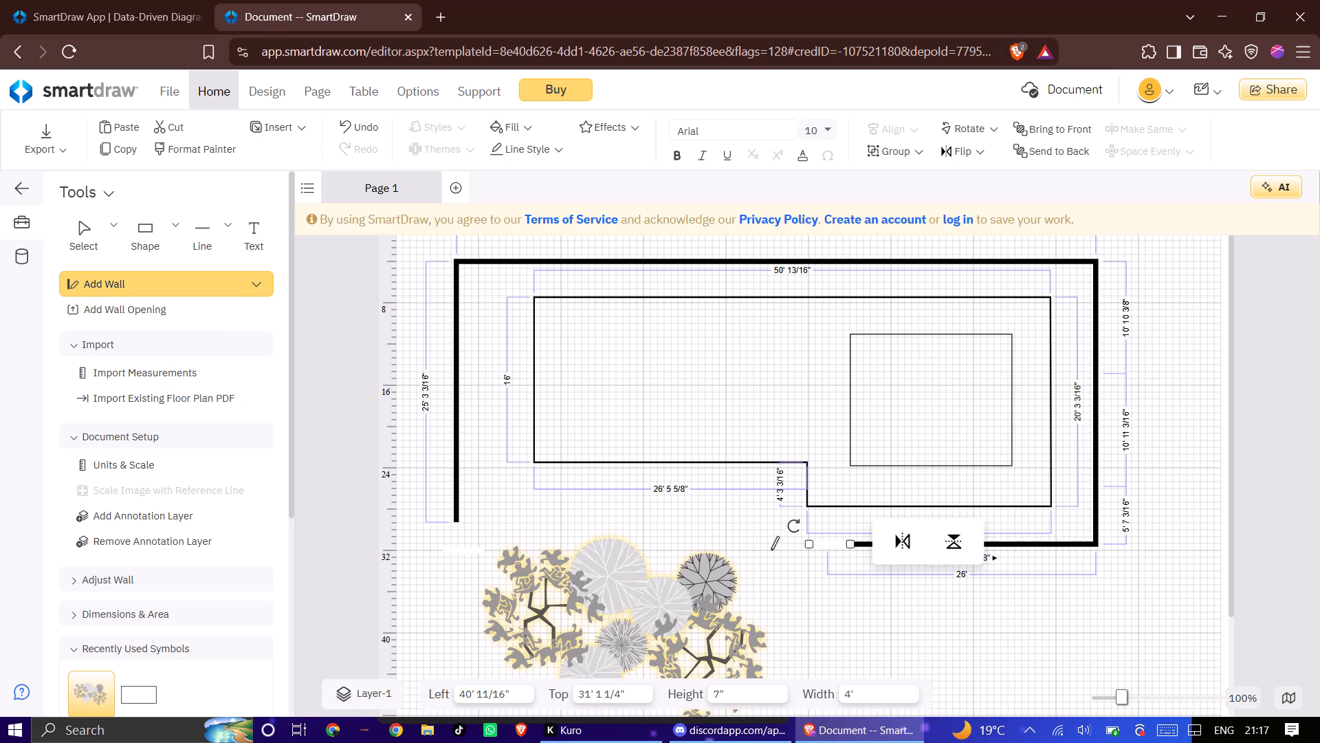
pyautogui.click(791, 546)
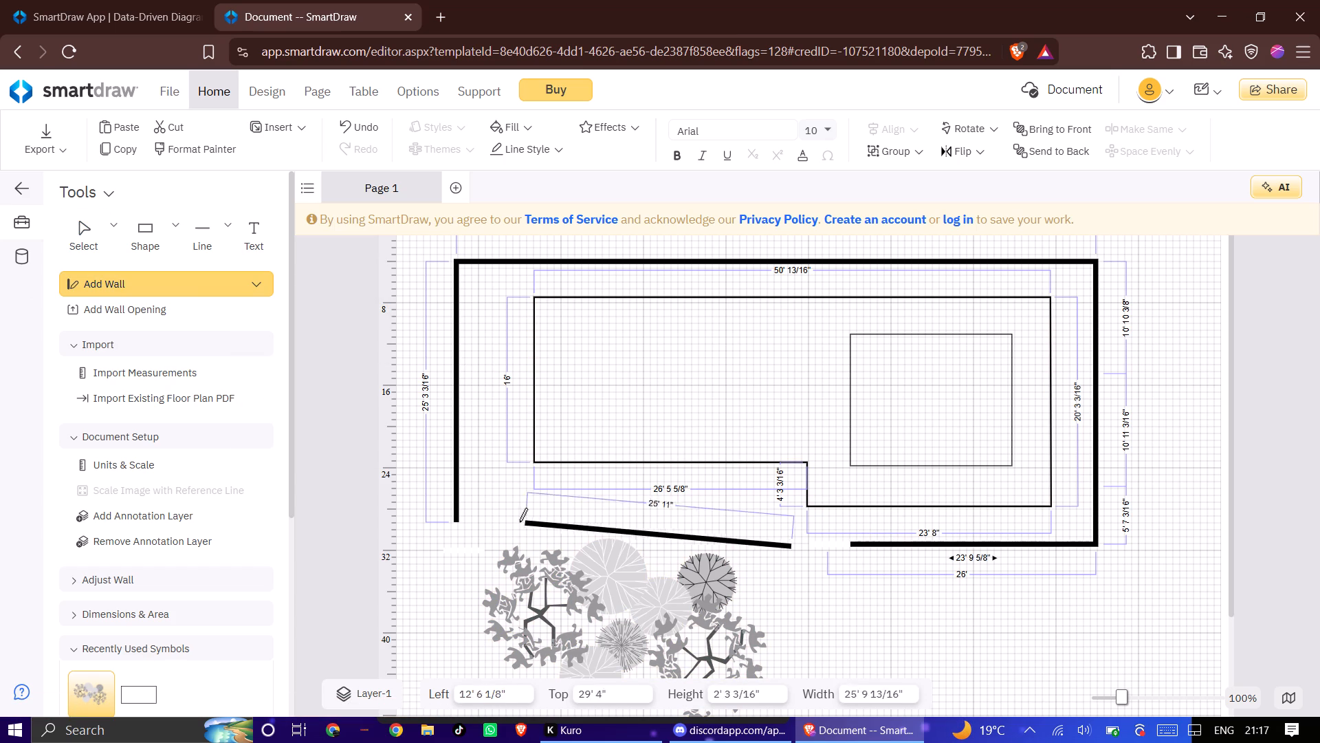
pyautogui.click(454, 531)
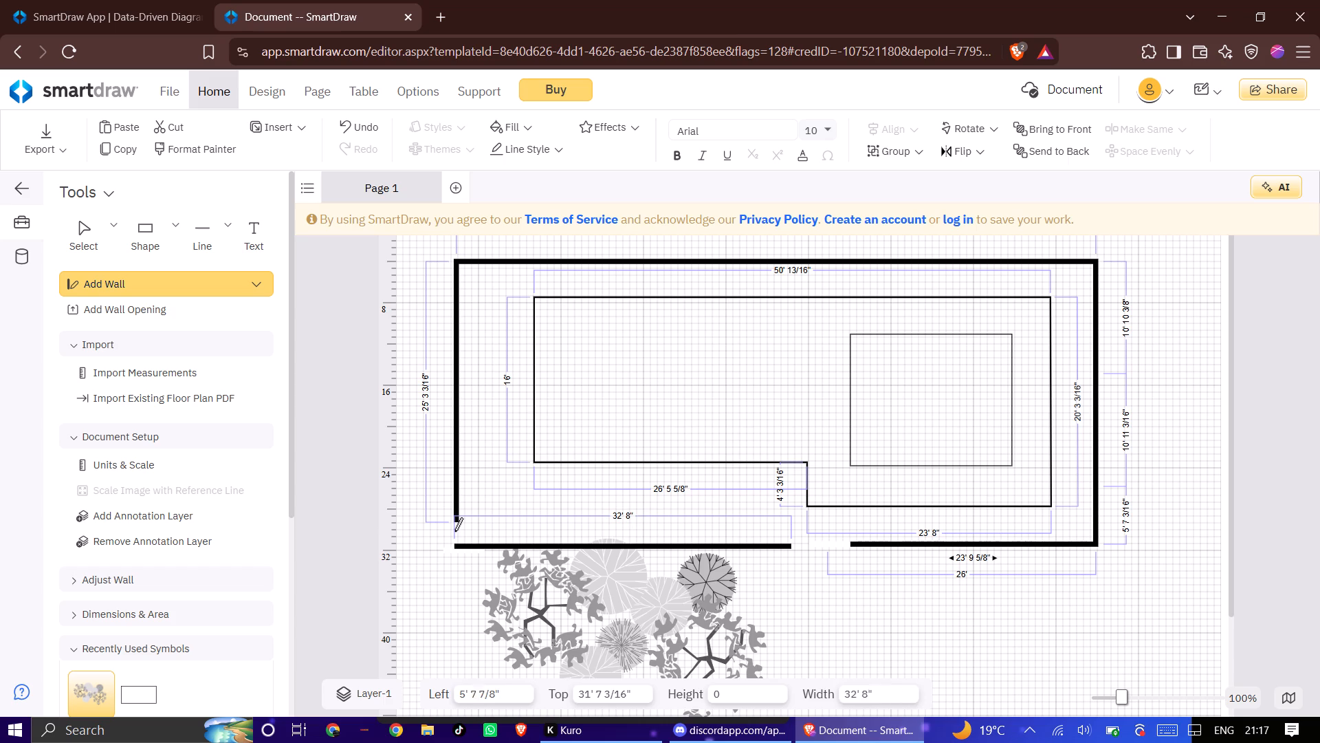
# Join the new lower wall to the left wall's lower end with a vertical wall segment about 3' long.
pyautogui.click(454, 532)
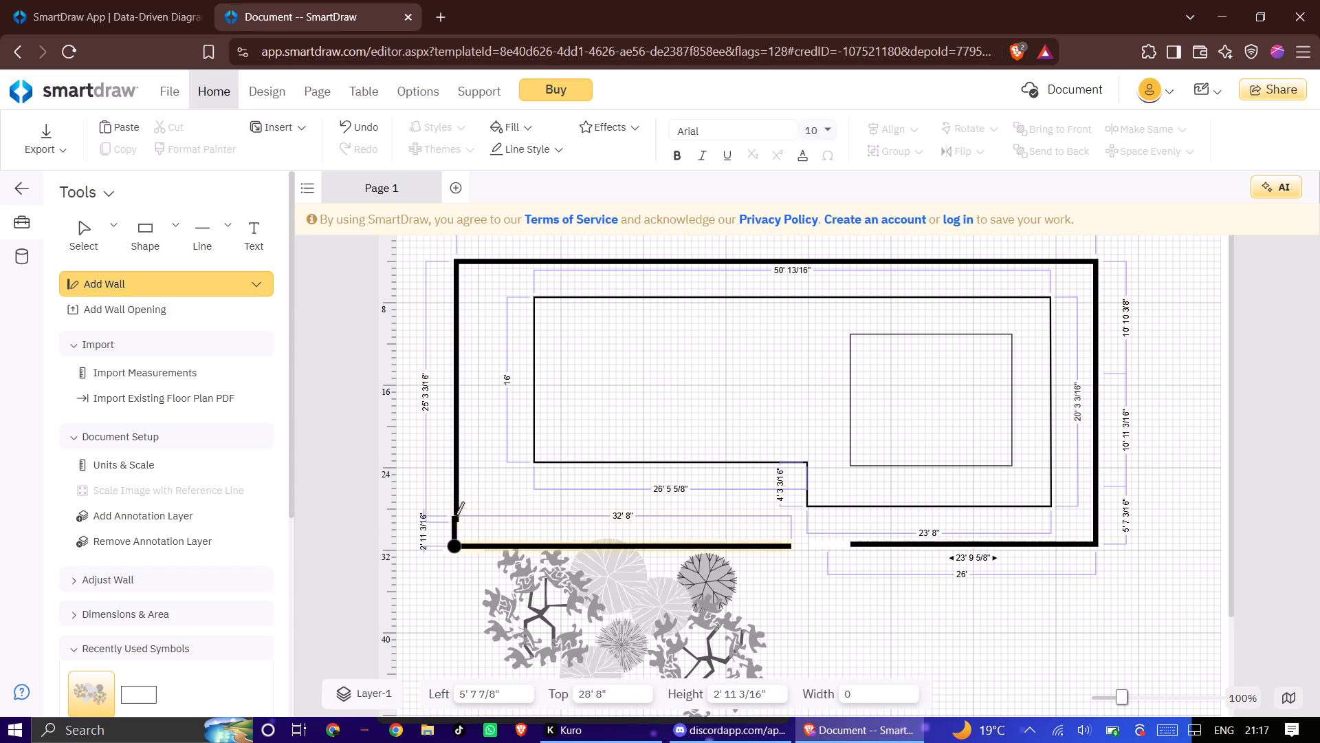
pyautogui.click(456, 515)
pyautogui.moveTo(478, 557); pyautogui.dragTo(472, 559, button='right')
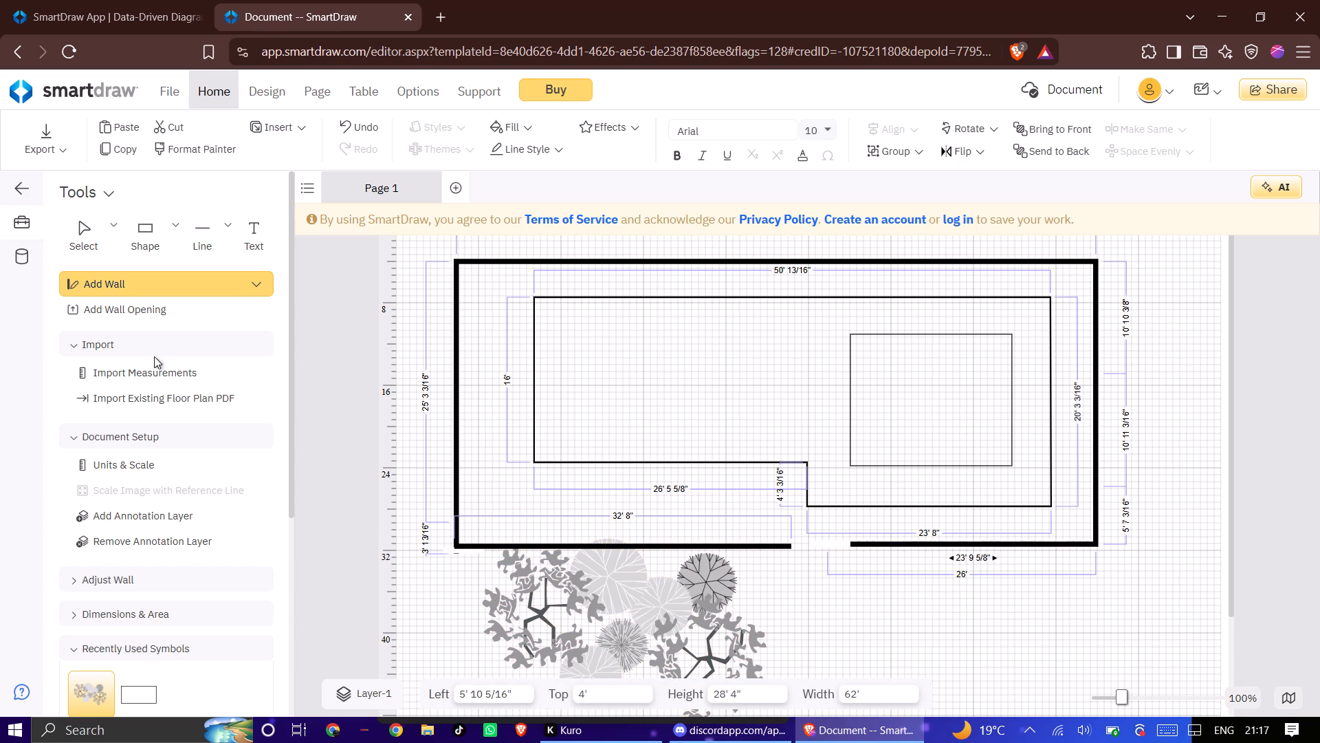
# Place another 4' wide wall opening in the gap between the two lower walls, at about 38' 10" left and 31' 8" top.
pyautogui.click(151, 314)
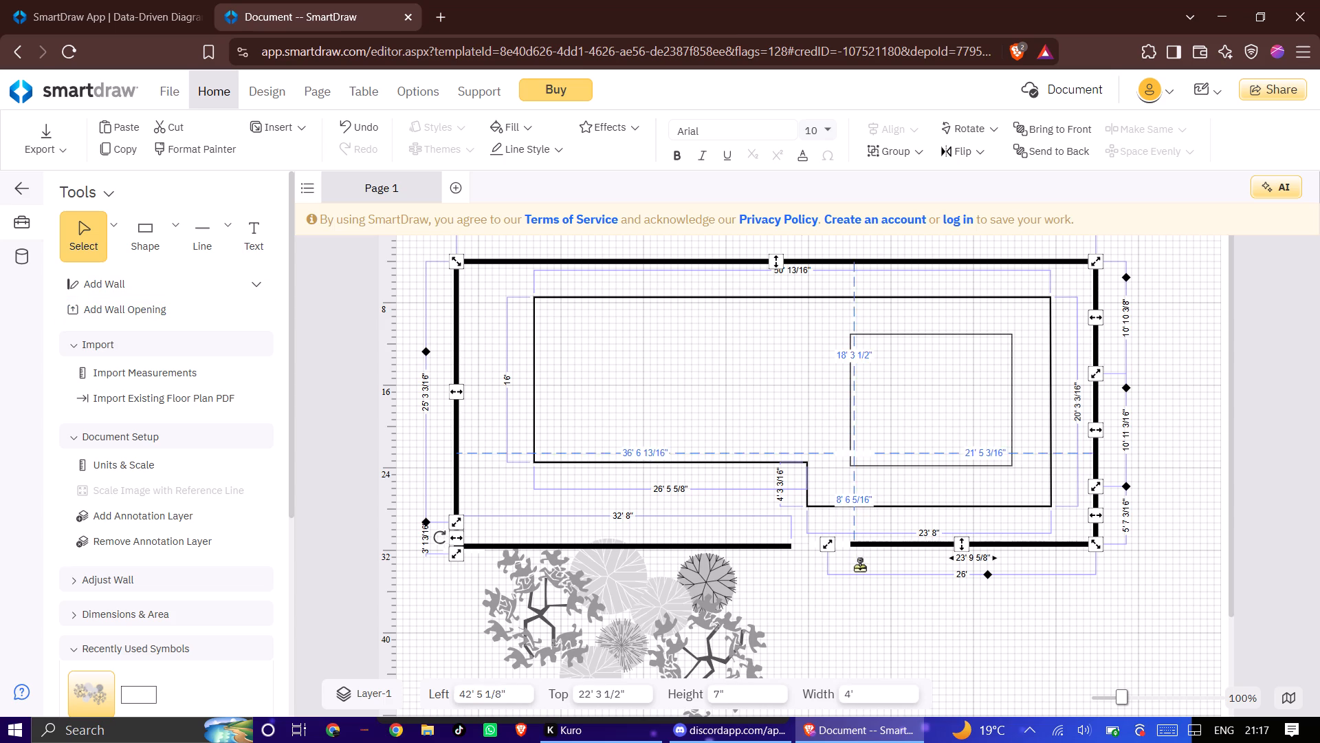
pyautogui.click(817, 551)
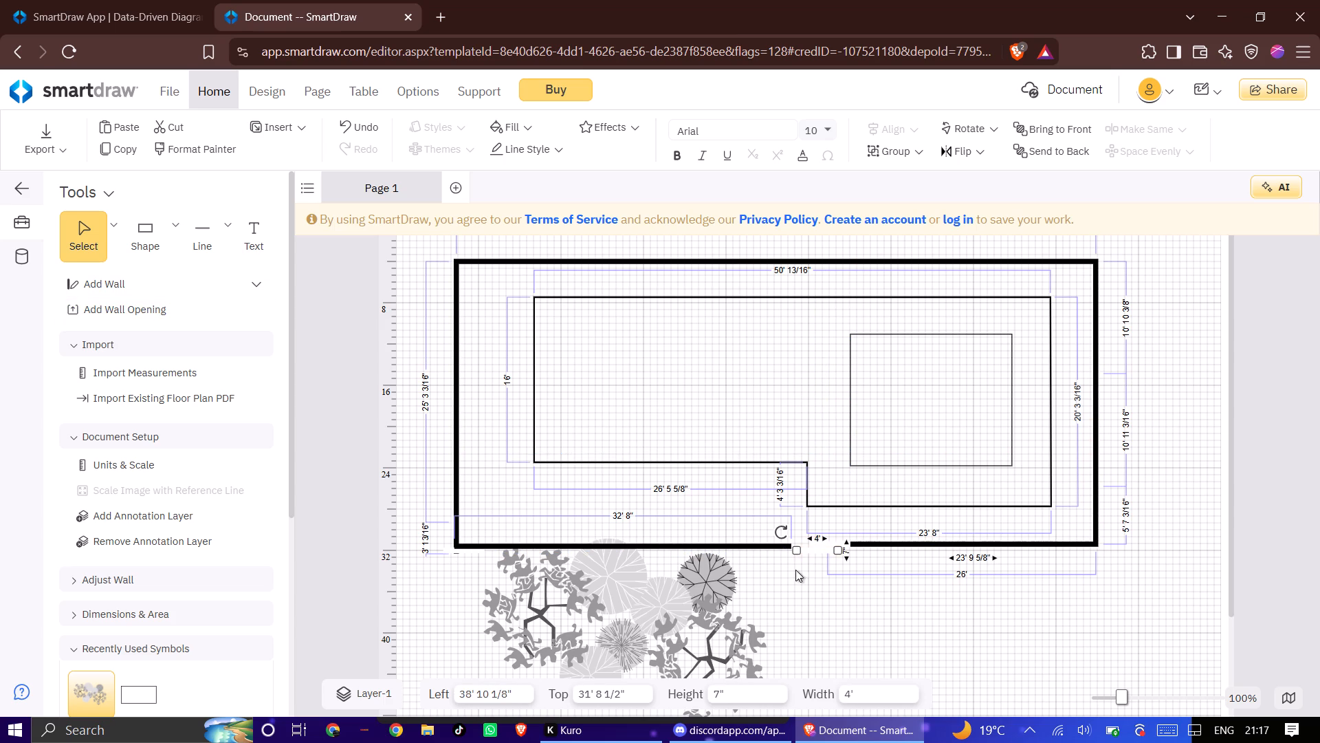
pyautogui.rightClick(819, 591)
pyautogui.click(804, 605)
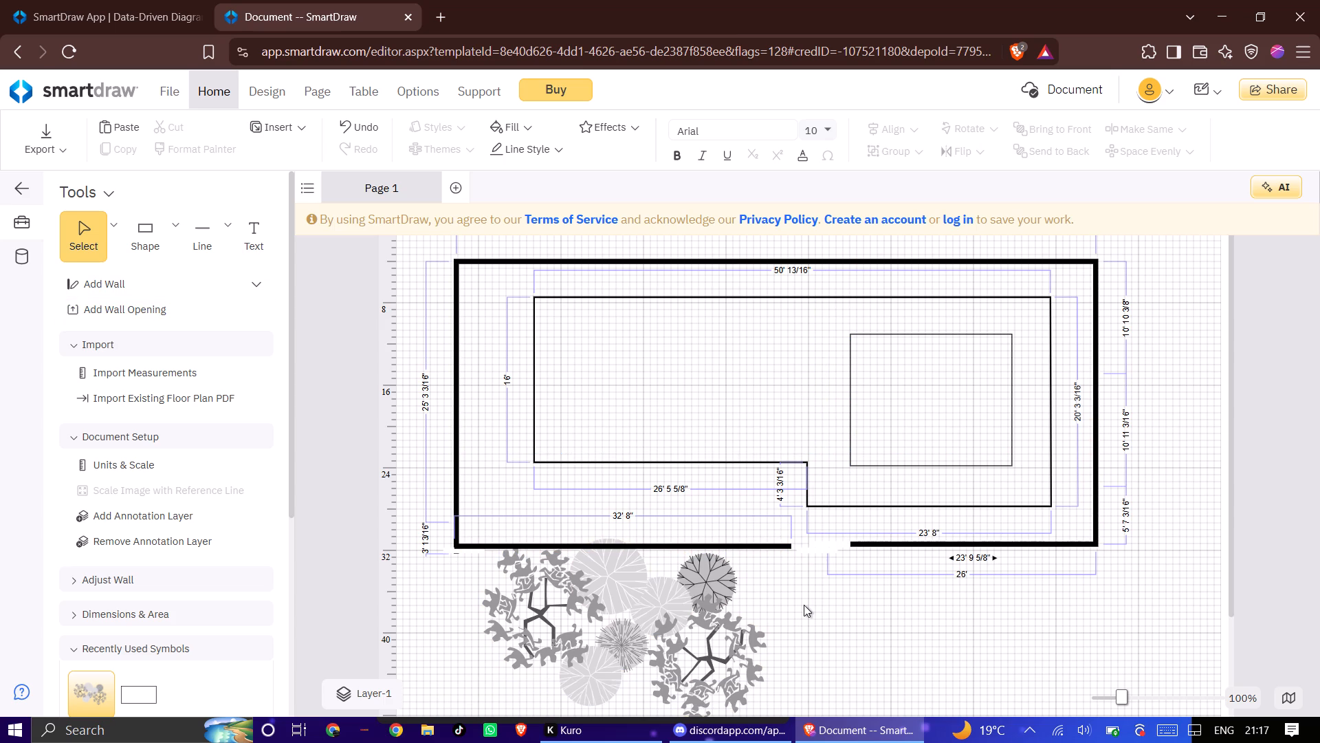
# Move the greenery symbol away from the new lower wall, to about 12' 2" left and 33' 4" top.
pyautogui.moveTo(896, 554); pyautogui.dragTo(817, 550, button='middle')
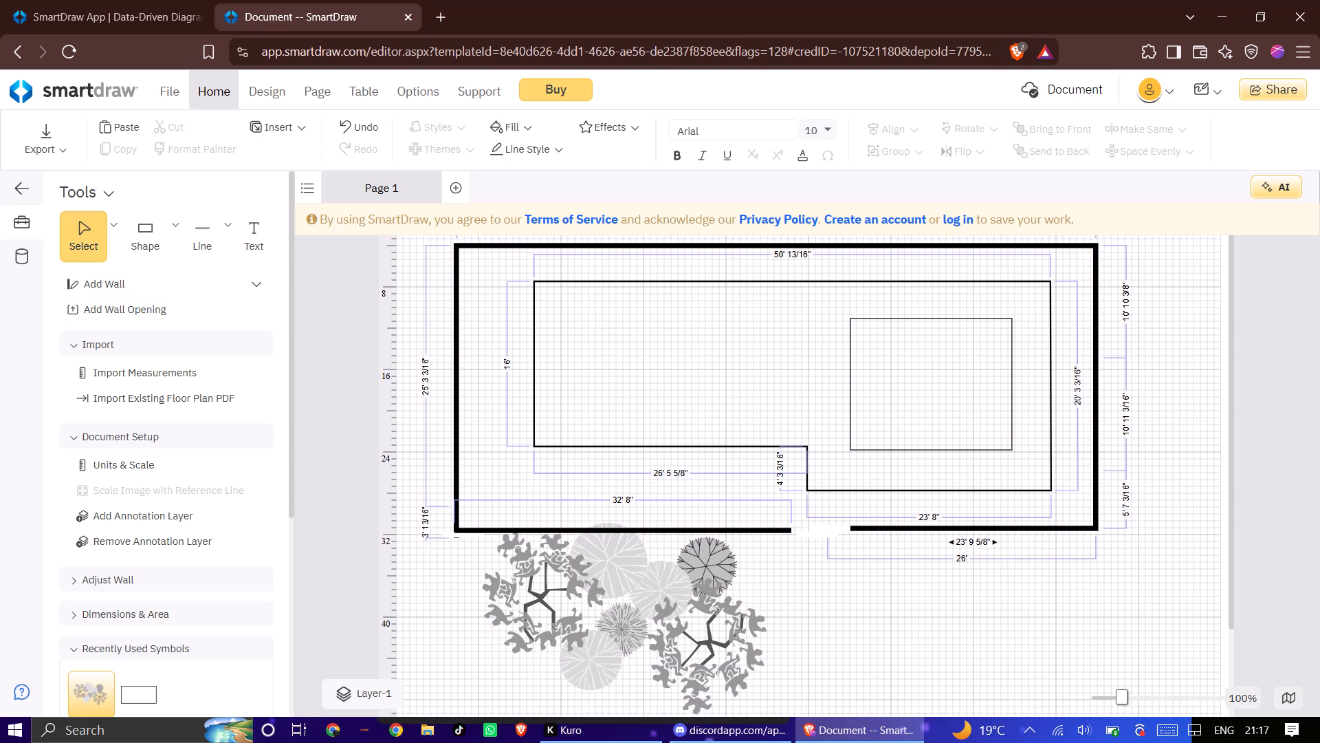
pyautogui.moveTo(817, 550); pyautogui.dragTo(808, 575, button='middle')
pyautogui.scroll(1, 813, 536)
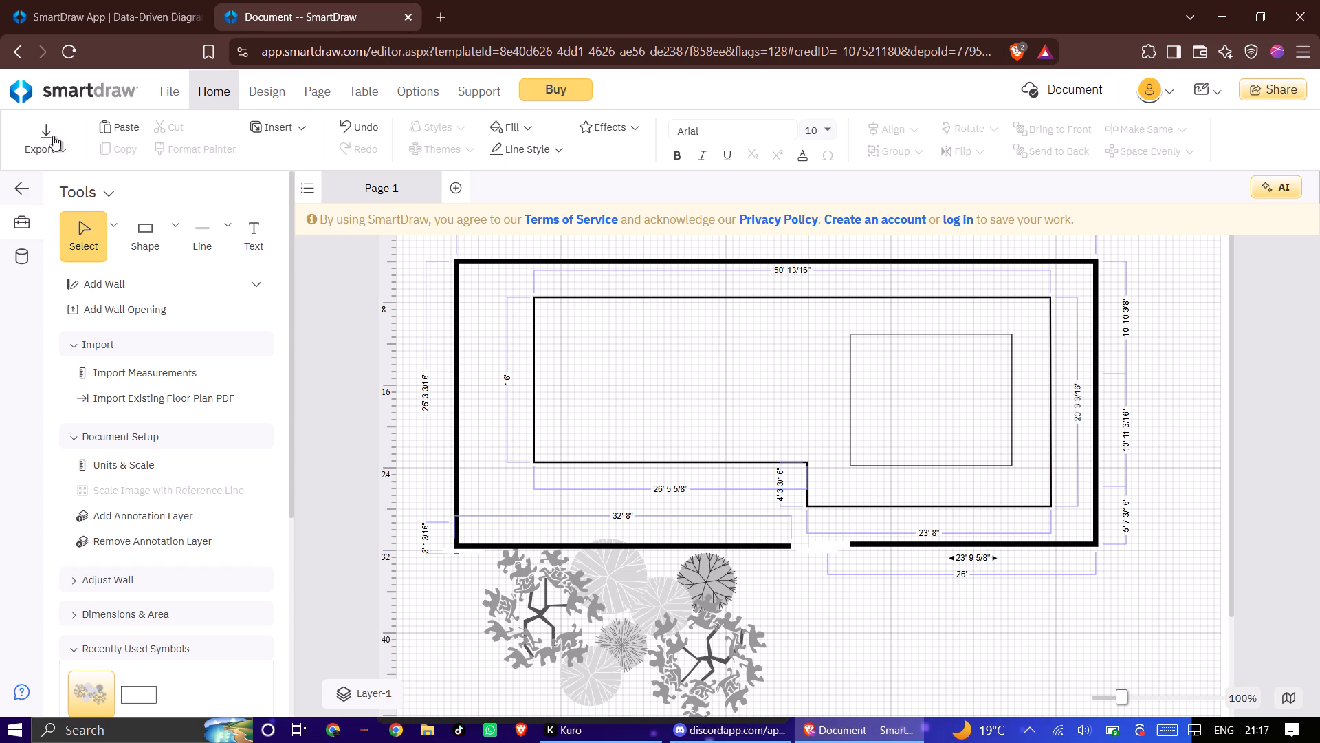
pyautogui.scroll(-2, 173, 415)
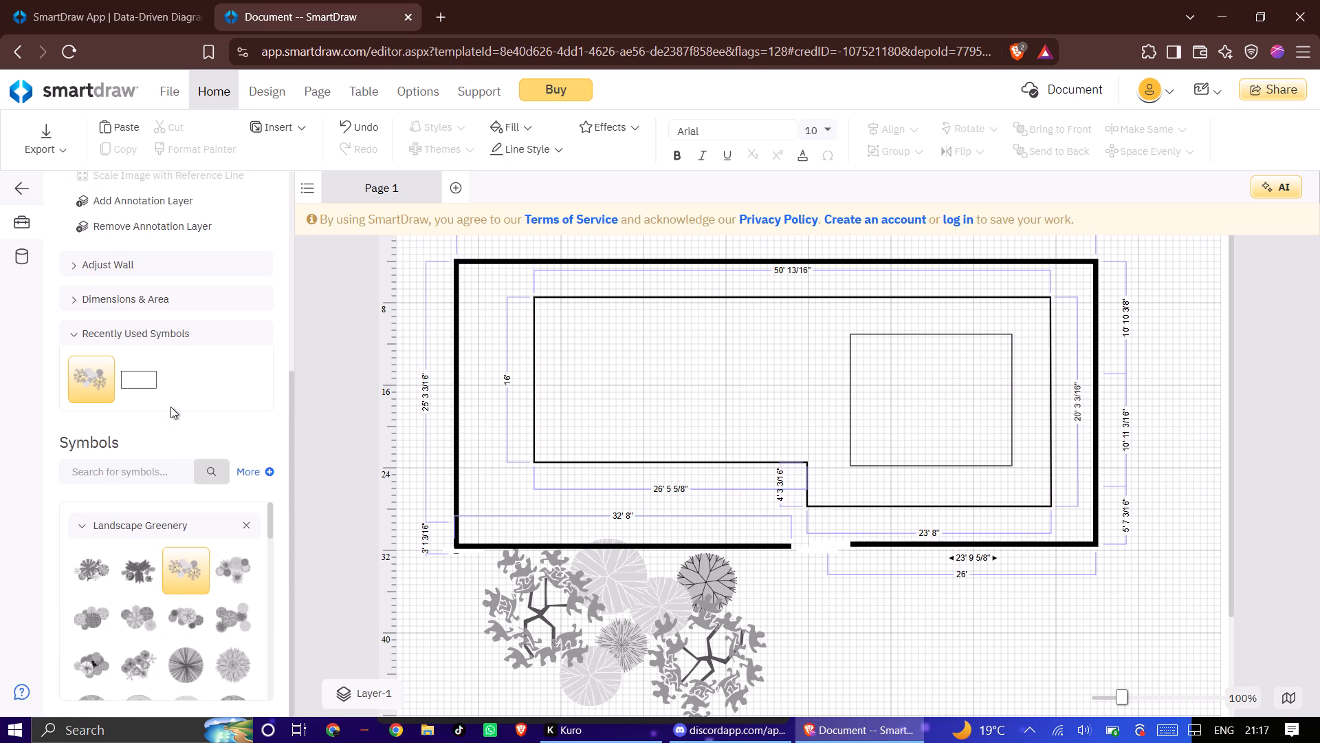
pyautogui.scroll(-2, 173, 373)
pyautogui.click(635, 629)
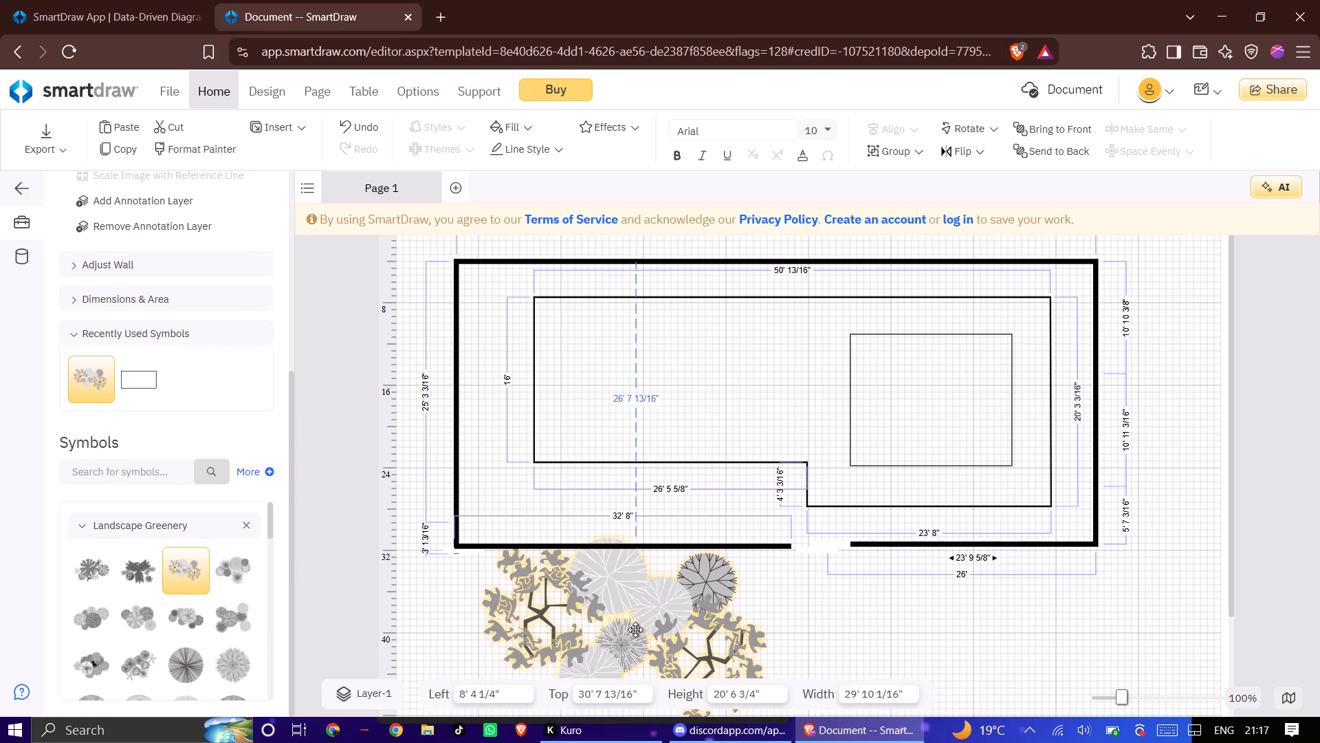
pyautogui.moveTo(579, 613); pyautogui.dragTo(665, 615)
pyautogui.moveTo(674, 616); pyautogui.dragTo(709, 644)
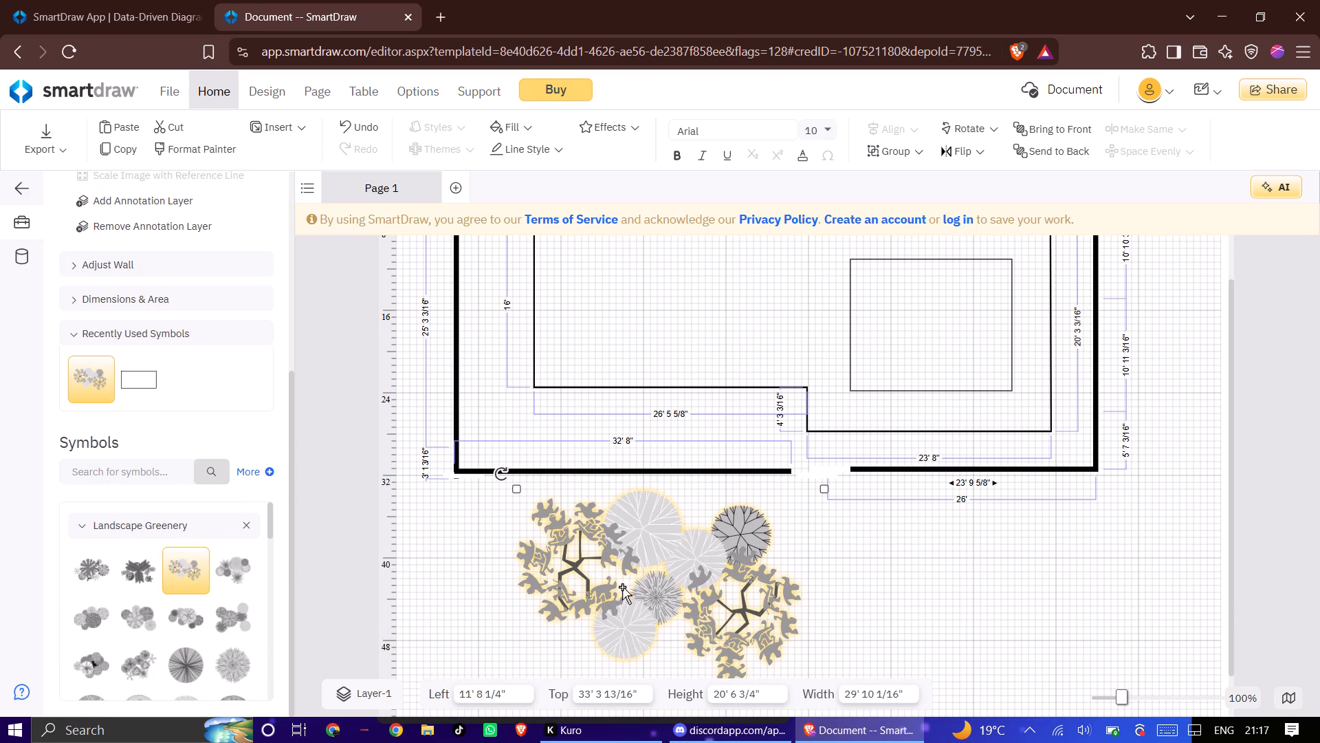
pyautogui.click(621, 583)
pyautogui.moveTo(604, 581); pyautogui.dragTo(595, 581)
pyautogui.scroll(2, 872, 573)
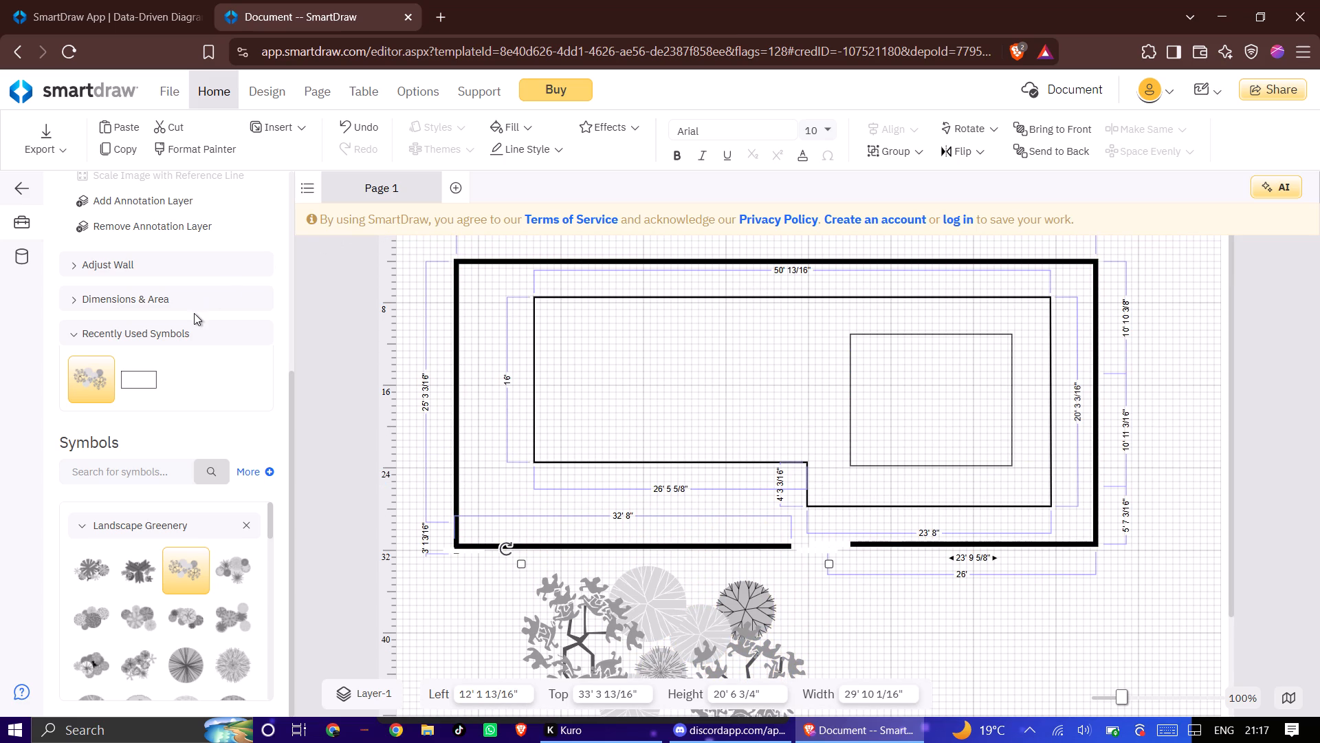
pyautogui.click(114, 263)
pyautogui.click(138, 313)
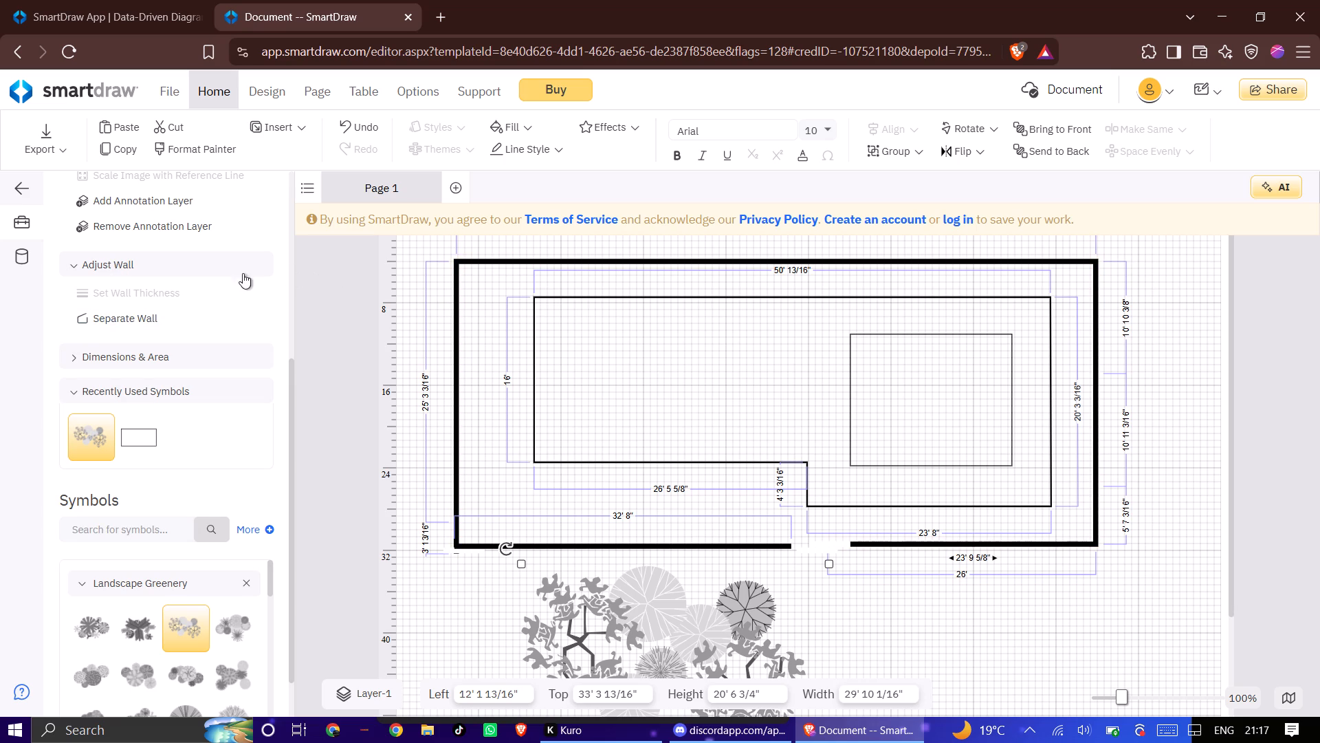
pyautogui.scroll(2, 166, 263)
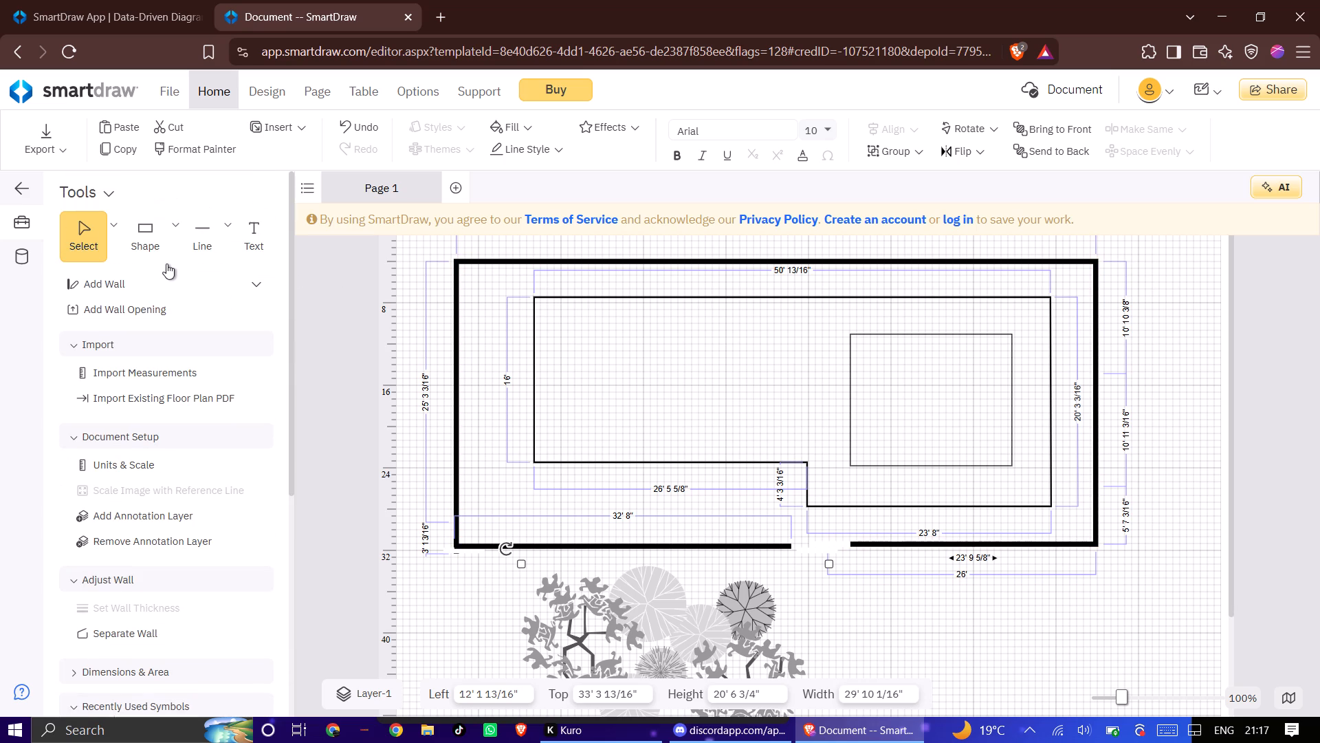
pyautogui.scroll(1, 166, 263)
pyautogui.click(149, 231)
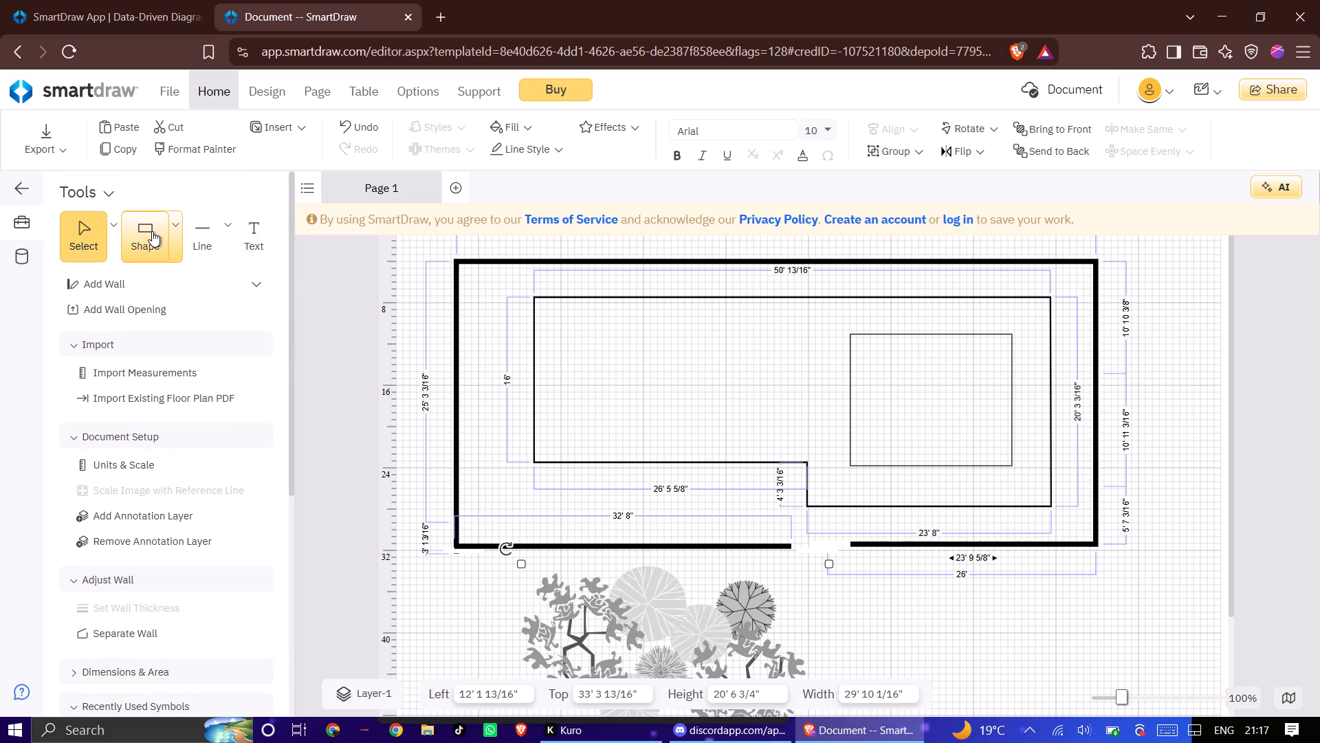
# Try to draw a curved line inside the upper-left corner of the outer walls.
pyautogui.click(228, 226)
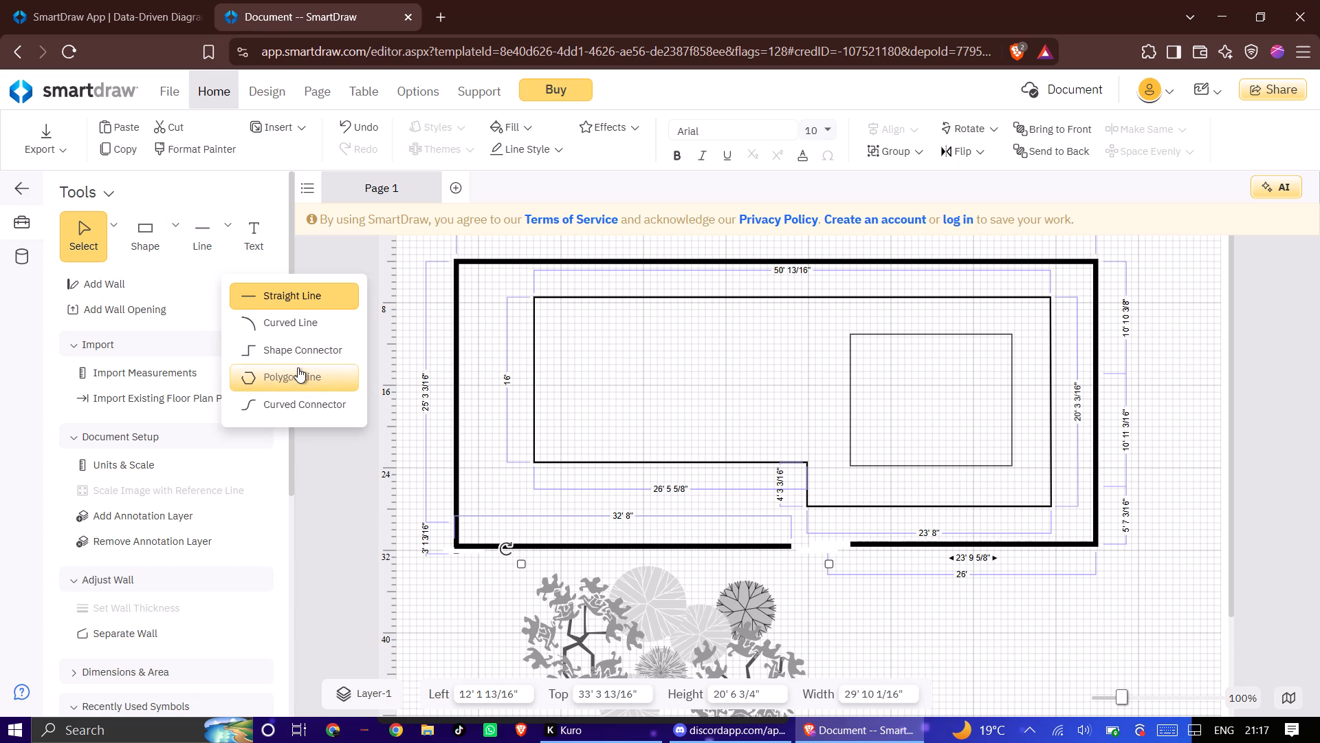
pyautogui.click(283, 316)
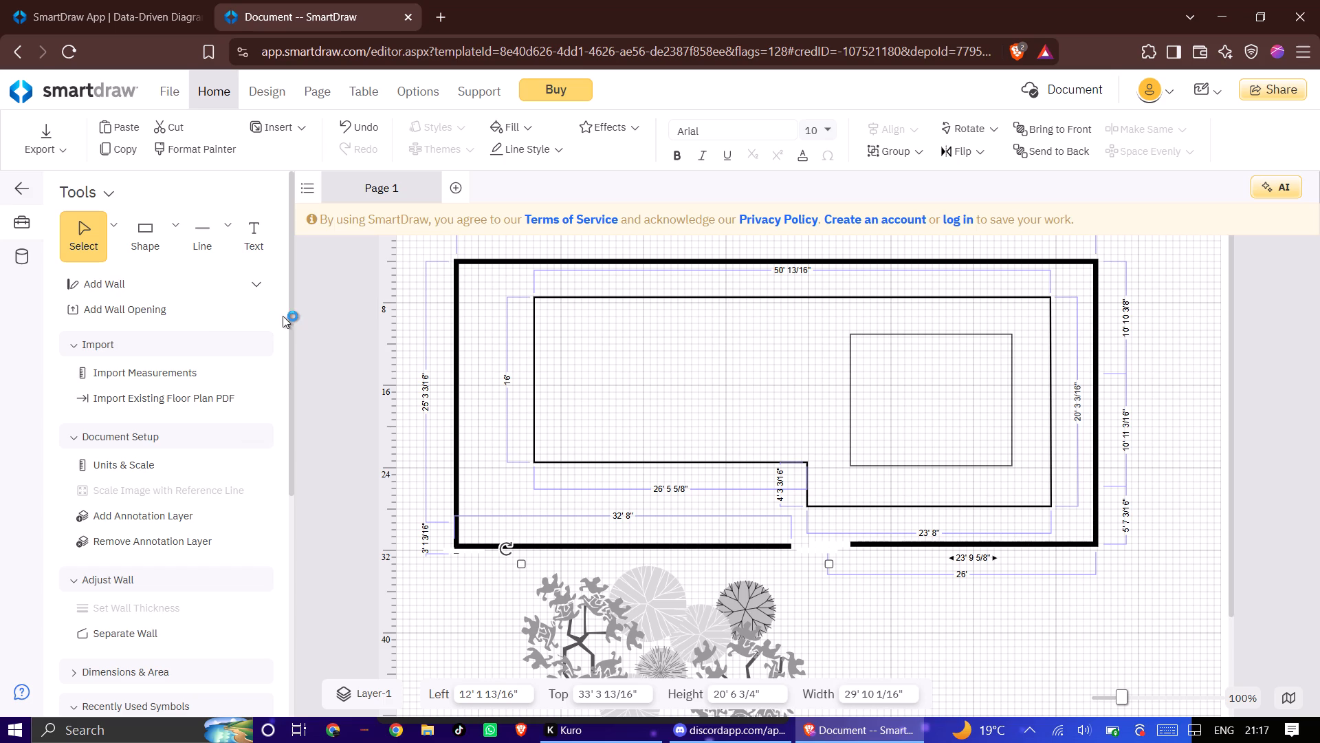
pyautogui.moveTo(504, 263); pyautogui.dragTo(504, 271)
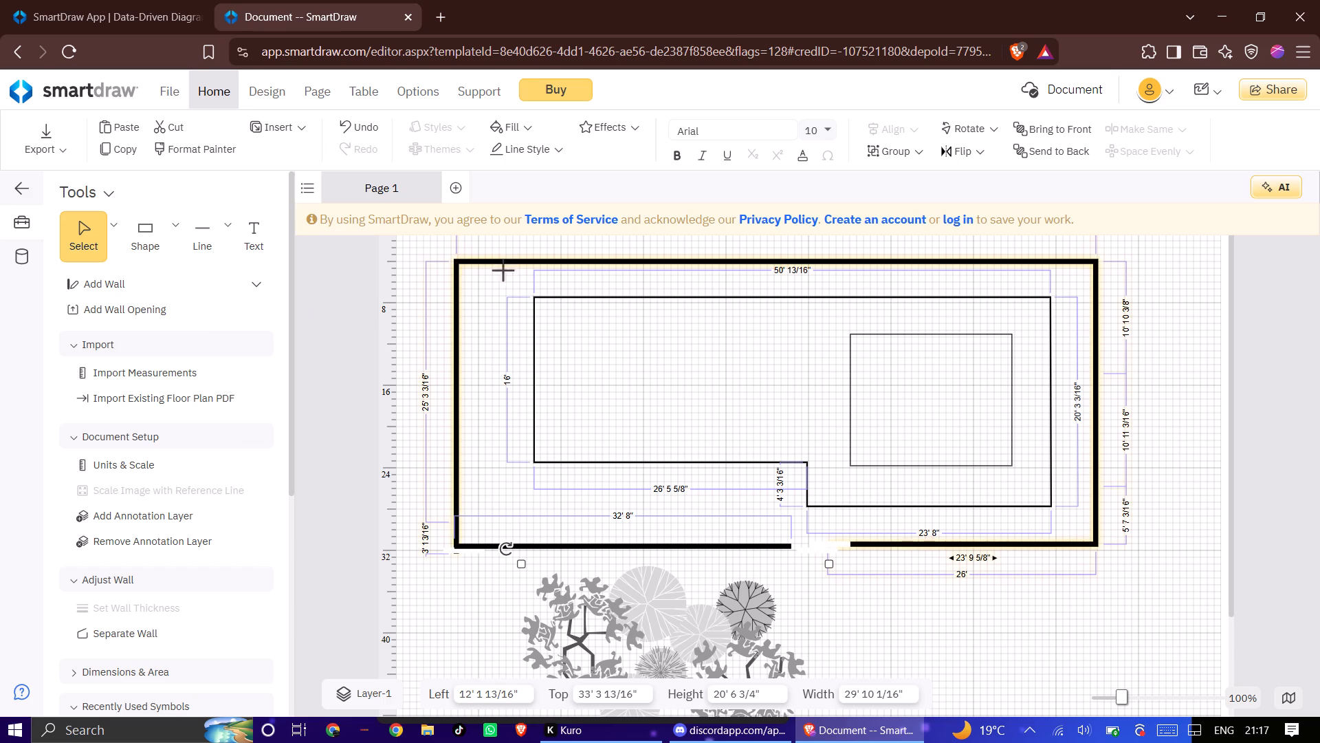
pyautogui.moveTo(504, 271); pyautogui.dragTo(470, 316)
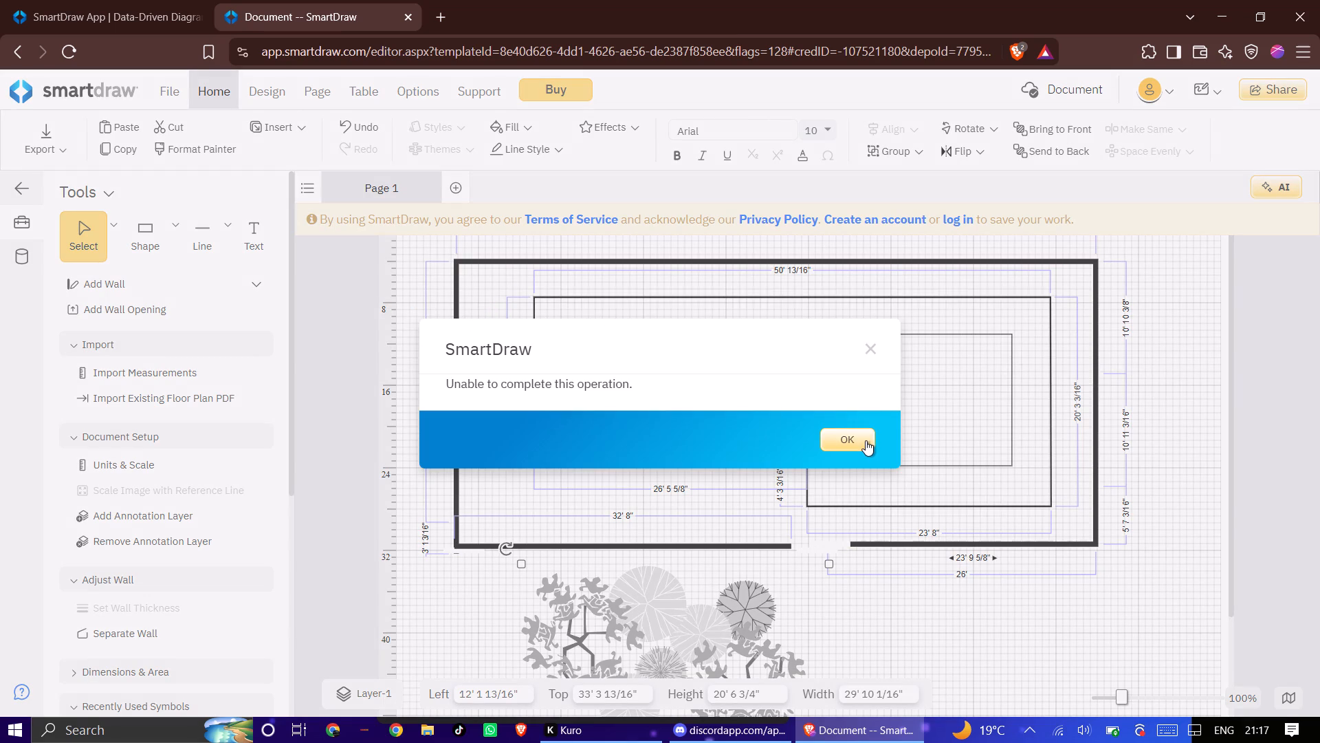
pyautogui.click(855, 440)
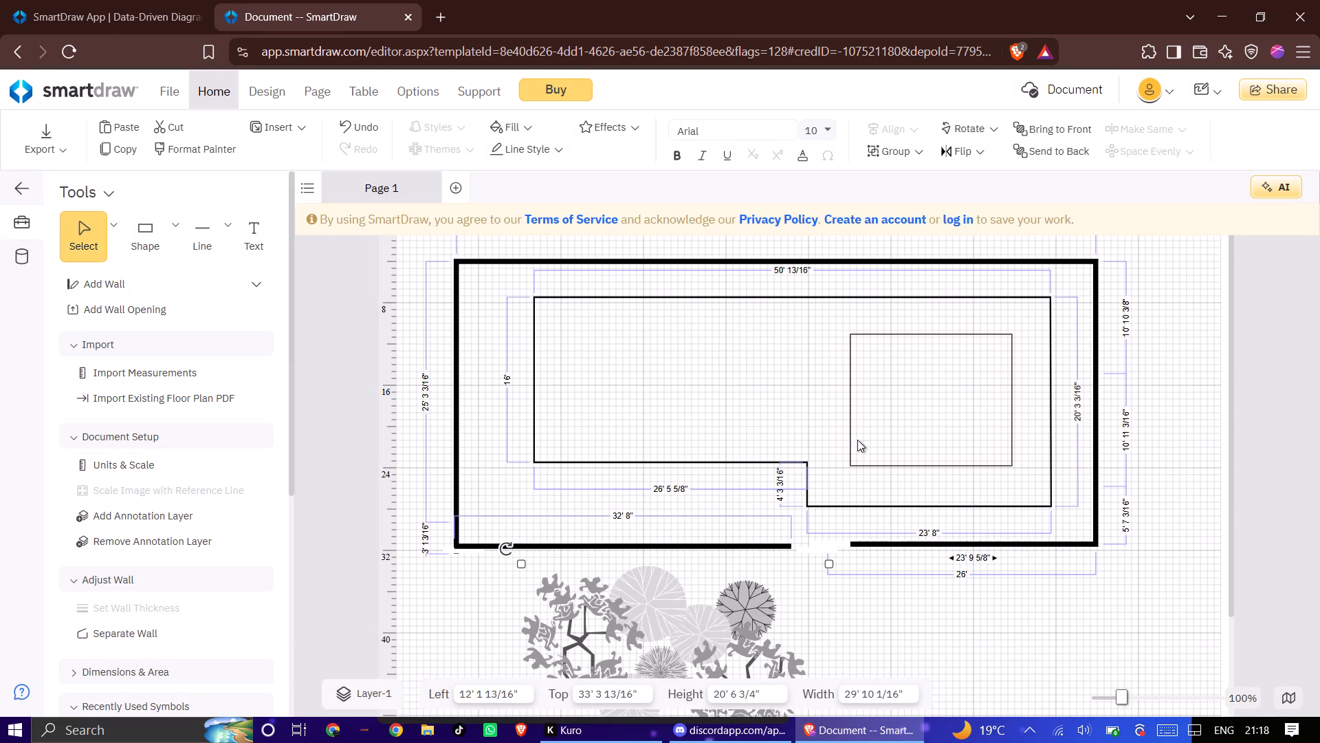
# Move the greenery symbol outside the right wall of the plan, to about 70' left and 5' 10" top.
pyautogui.scroll(1, 926, 456)
pyautogui.scroll(1, 753, 480)
pyautogui.click(692, 625)
pyautogui.moveTo(676, 634); pyautogui.dragTo(866, 618)
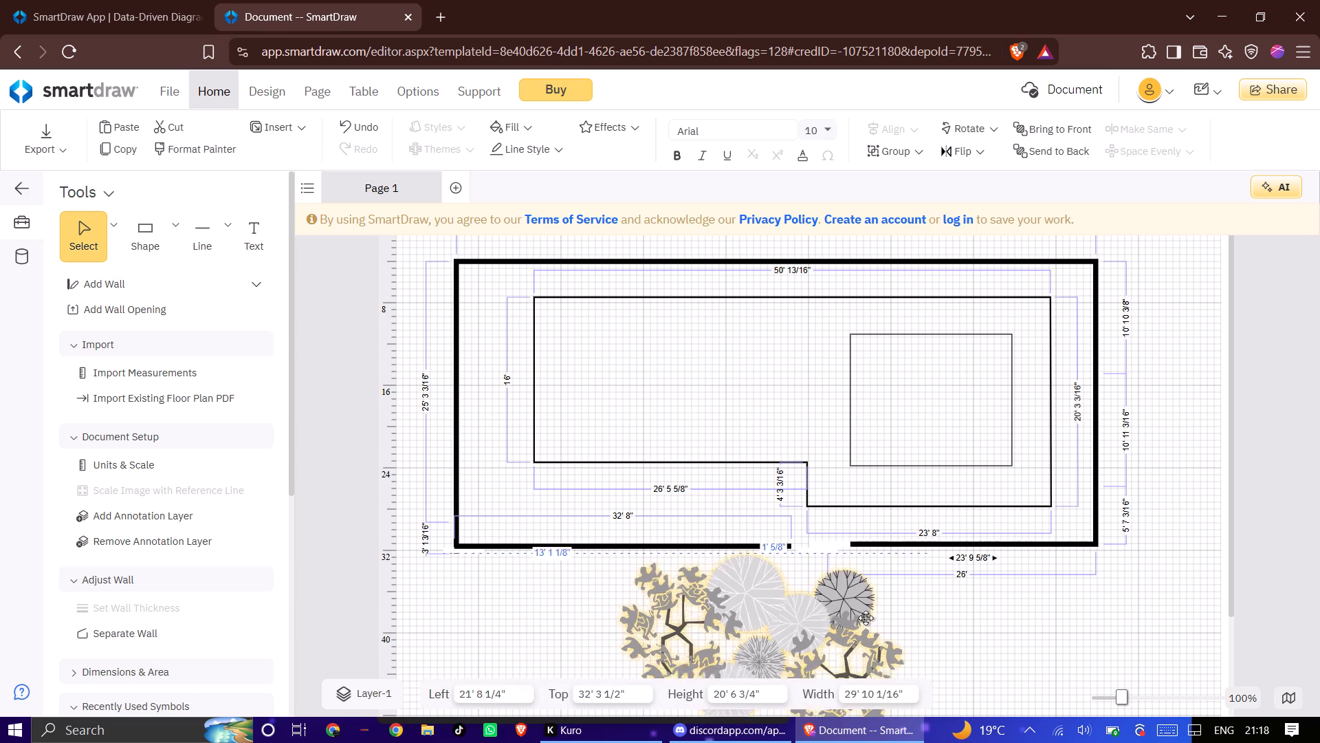
pyautogui.moveTo(866, 618); pyautogui.dragTo(1187, 351)
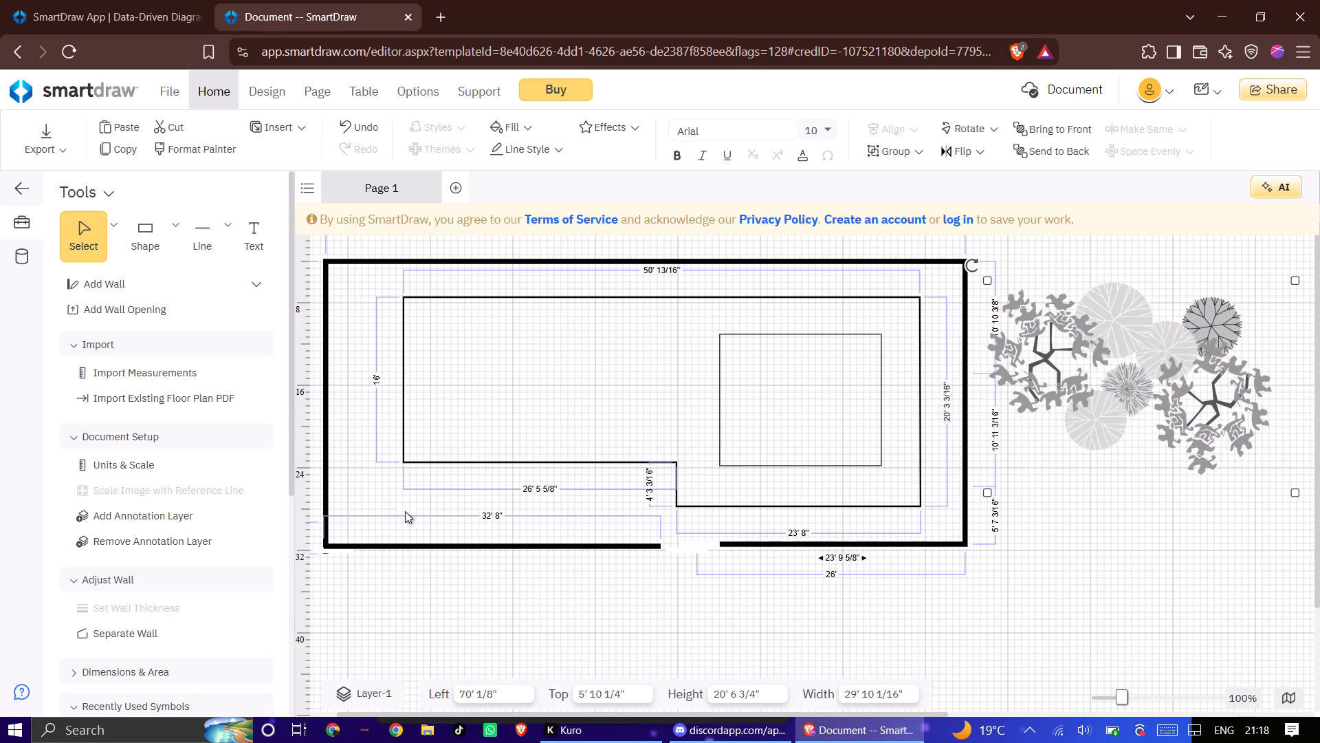
# Draw a horizontal wall about 18' 2" long, rightward from the lower right corner of the outer walls.
pyautogui.click(125, 289)
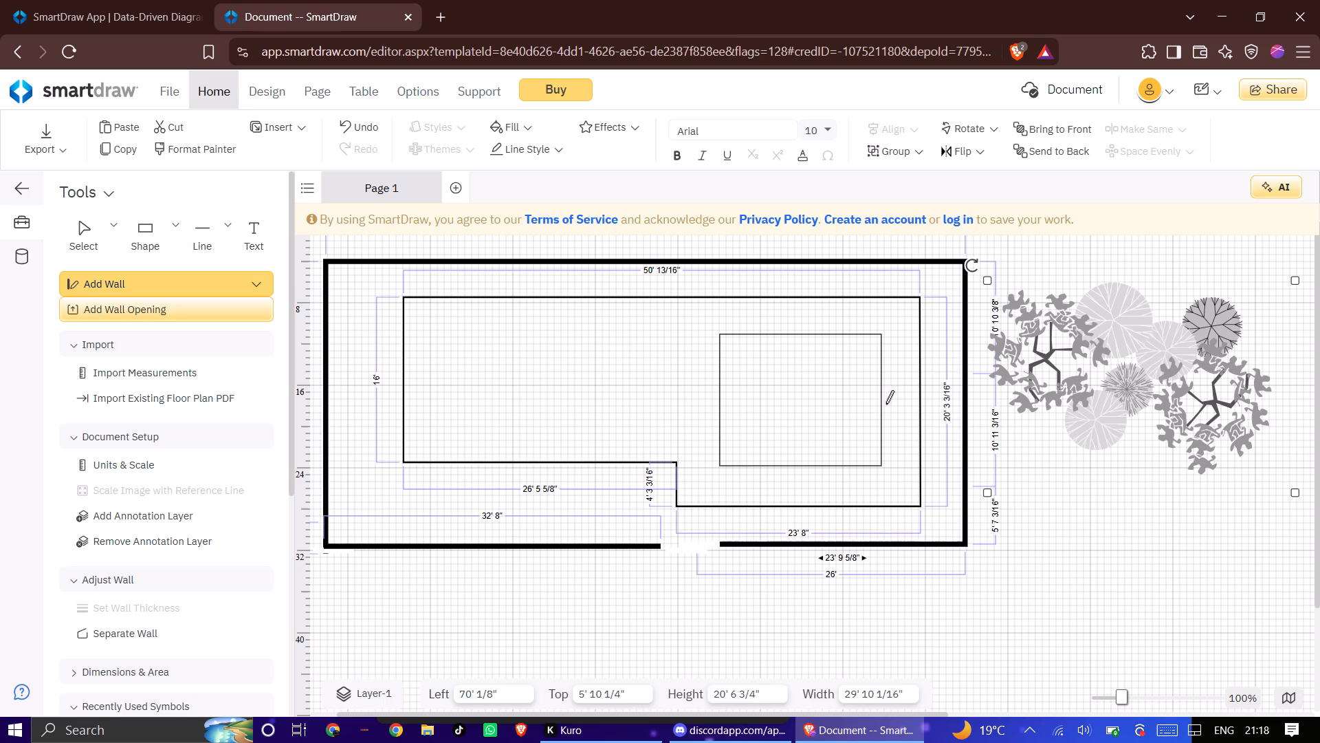
pyautogui.click(964, 543)
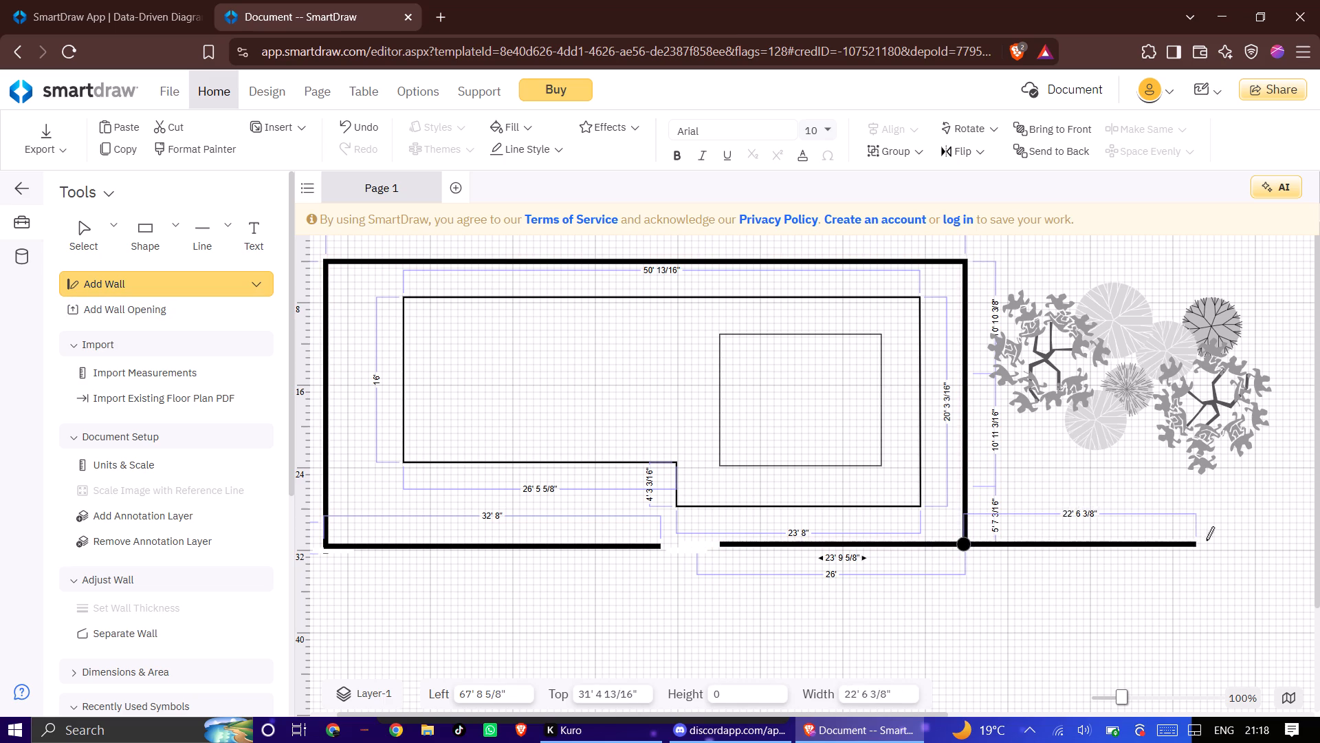
pyautogui.click(1152, 549)
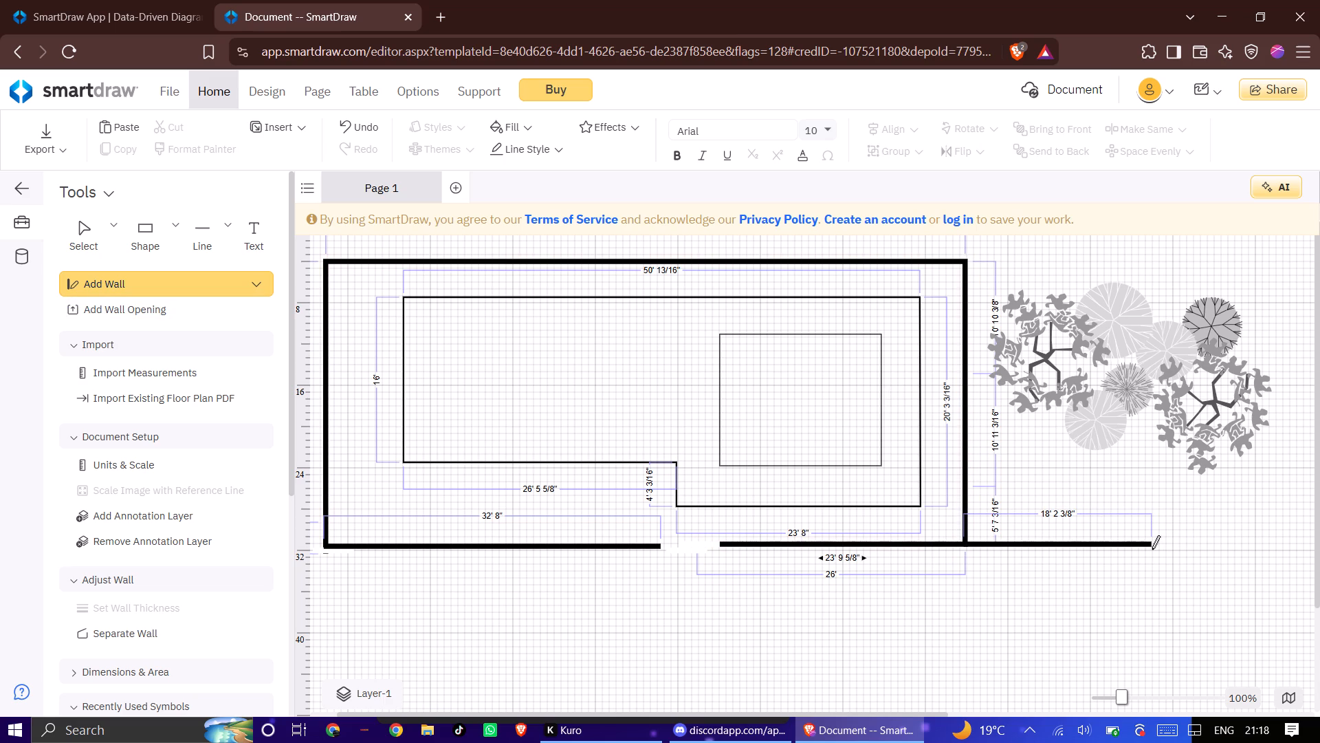
# Draw a short wall stub extending the upper wall past the upper right corner of the outer walls.
pyautogui.click(960, 261)
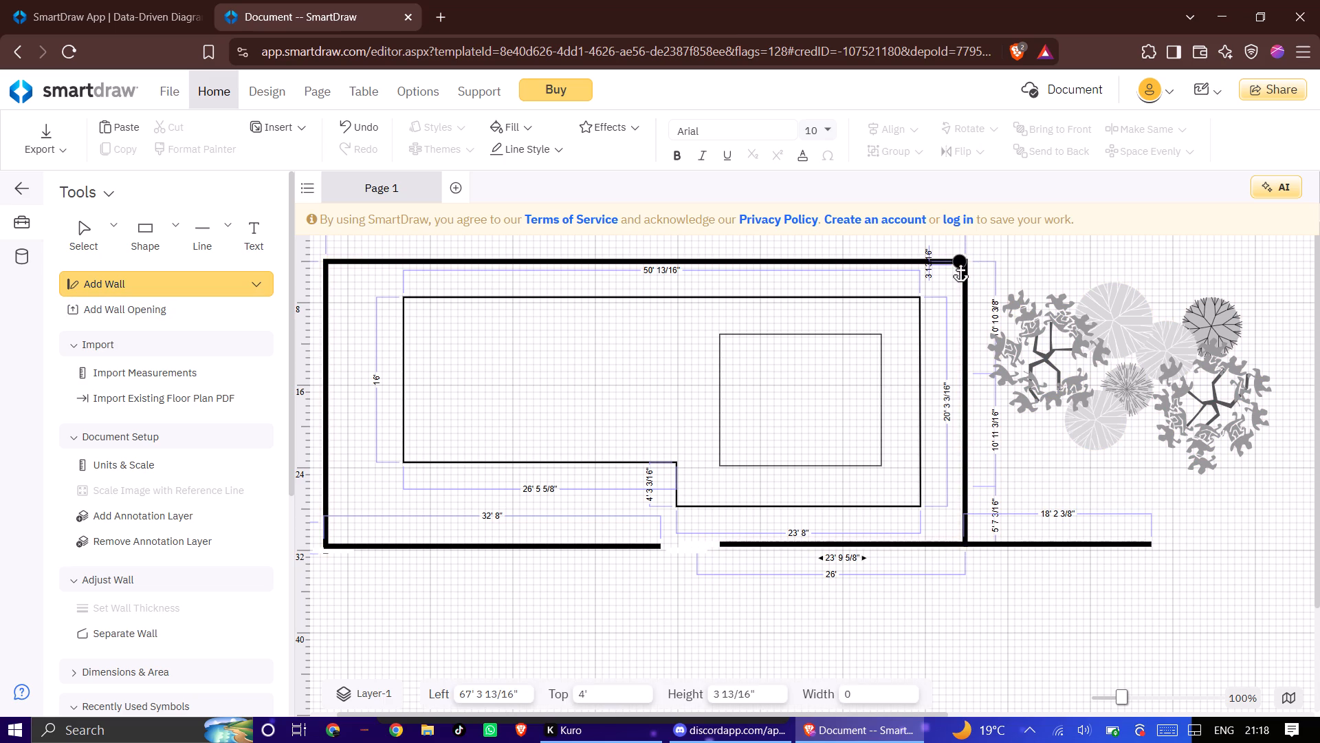
pyautogui.moveTo(960, 261); pyautogui.dragTo(980, 260)
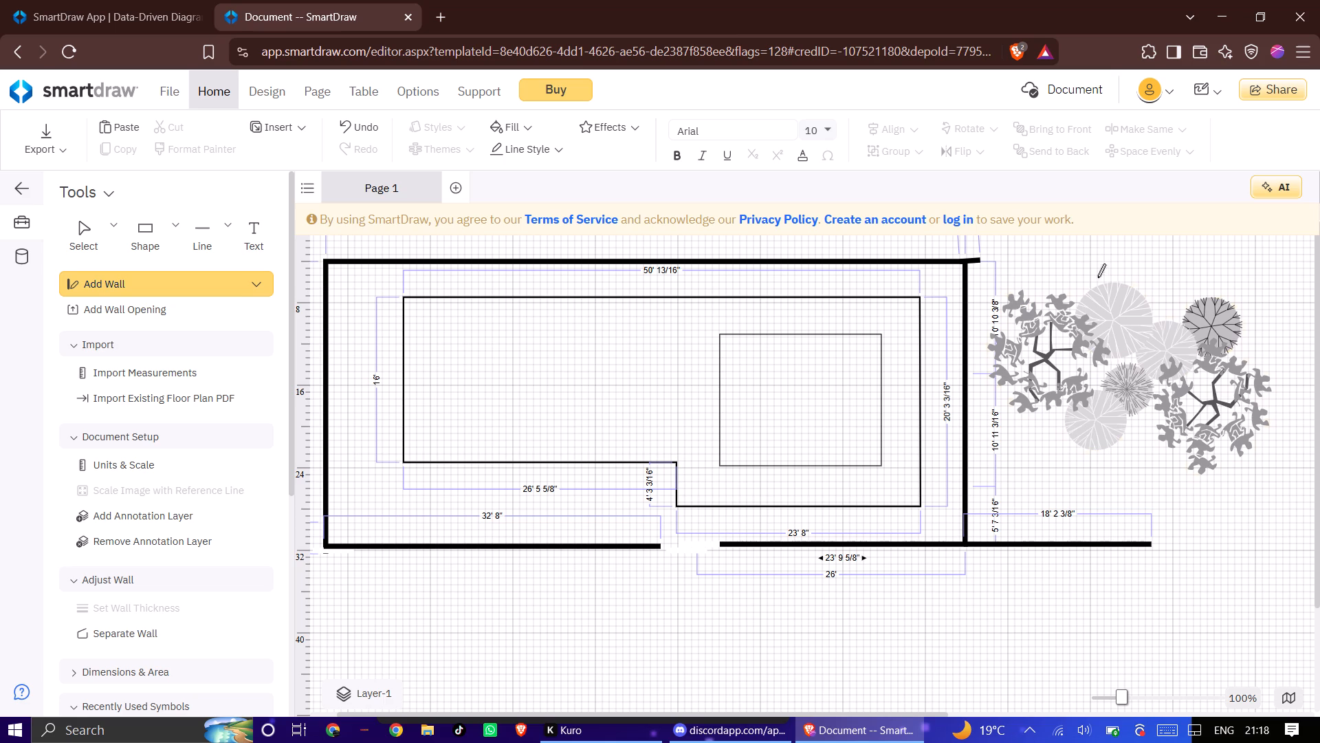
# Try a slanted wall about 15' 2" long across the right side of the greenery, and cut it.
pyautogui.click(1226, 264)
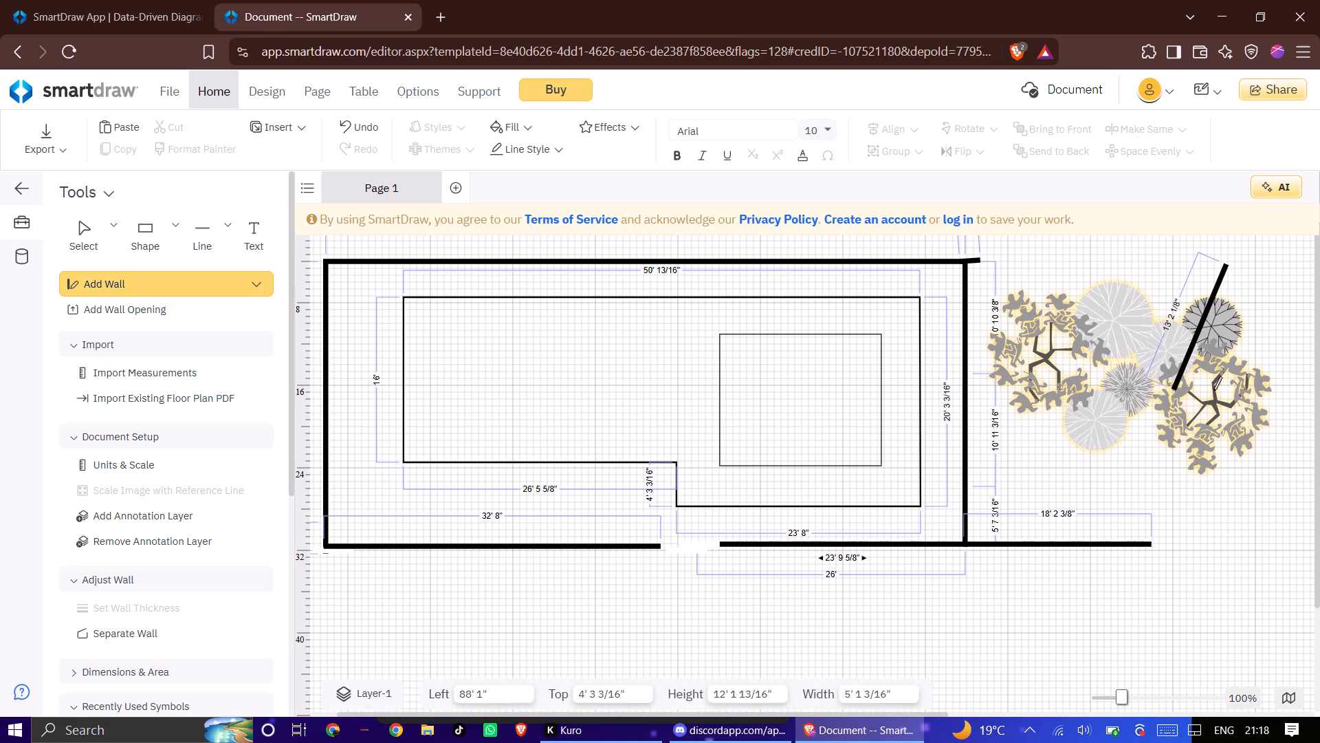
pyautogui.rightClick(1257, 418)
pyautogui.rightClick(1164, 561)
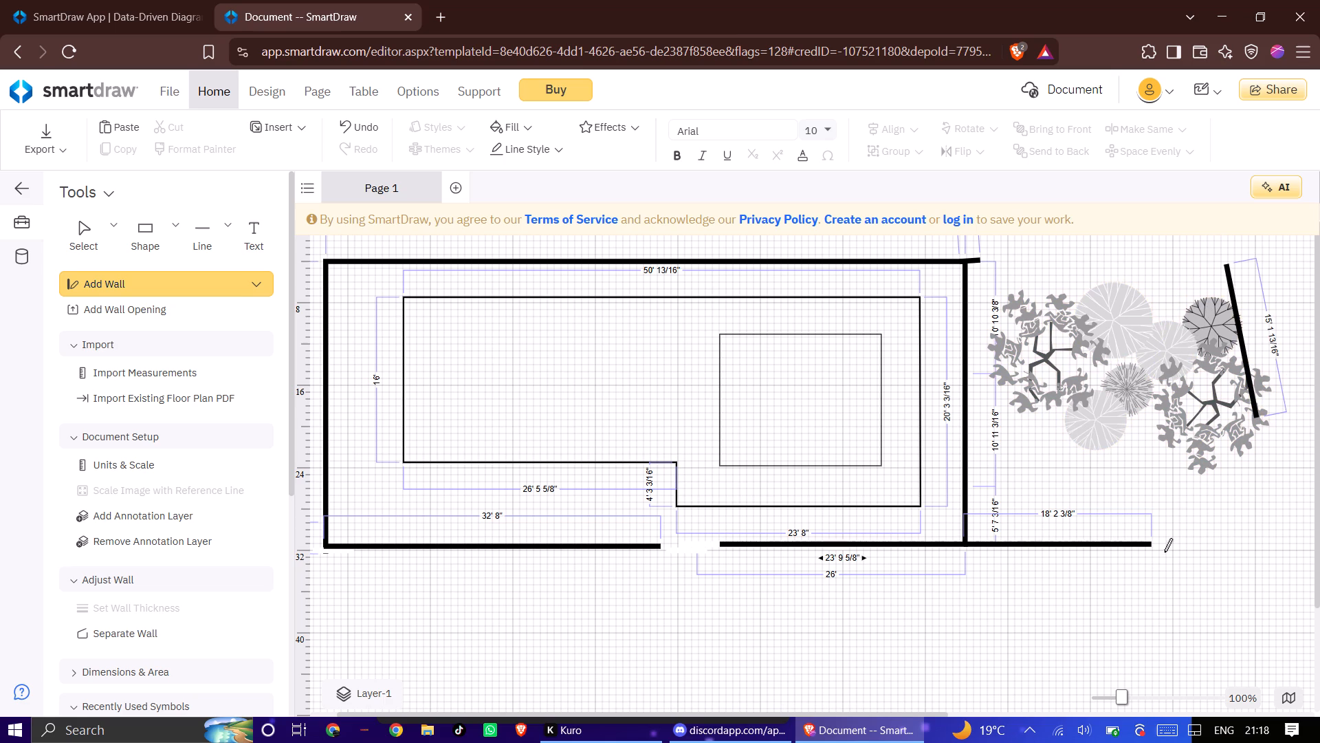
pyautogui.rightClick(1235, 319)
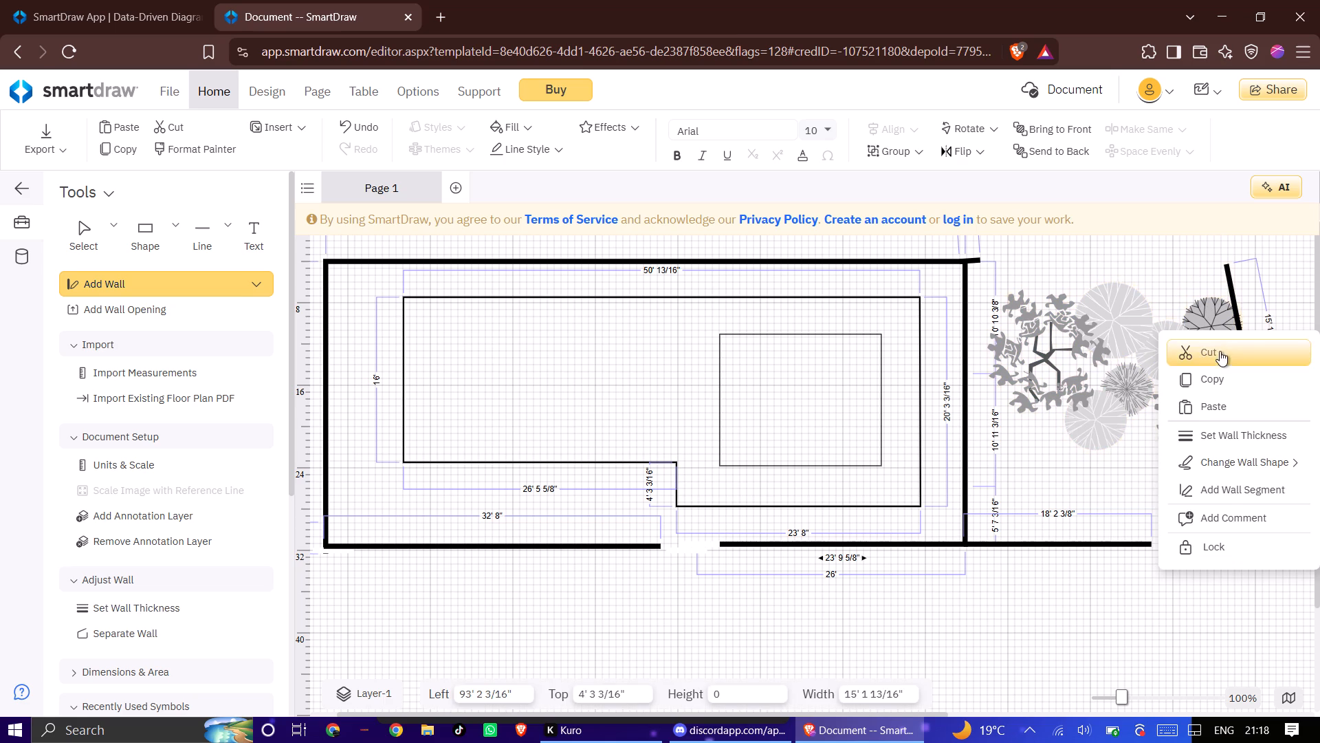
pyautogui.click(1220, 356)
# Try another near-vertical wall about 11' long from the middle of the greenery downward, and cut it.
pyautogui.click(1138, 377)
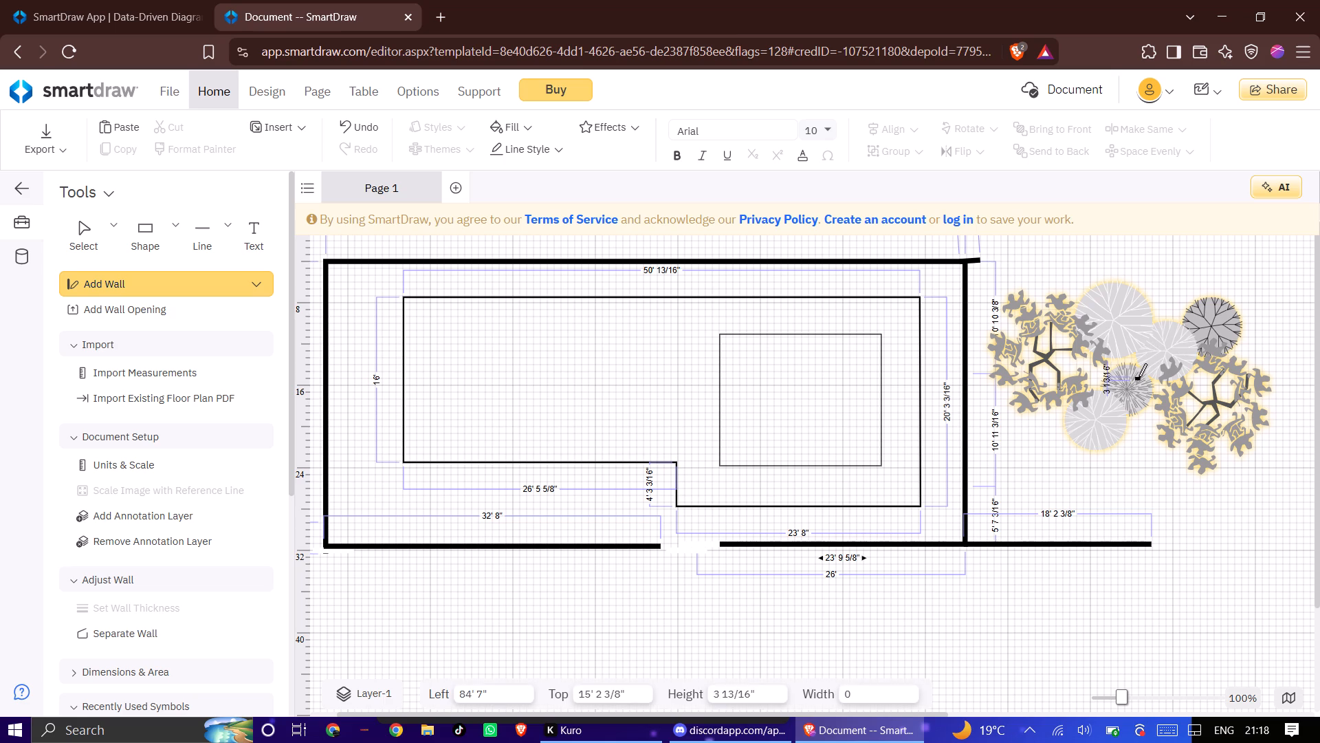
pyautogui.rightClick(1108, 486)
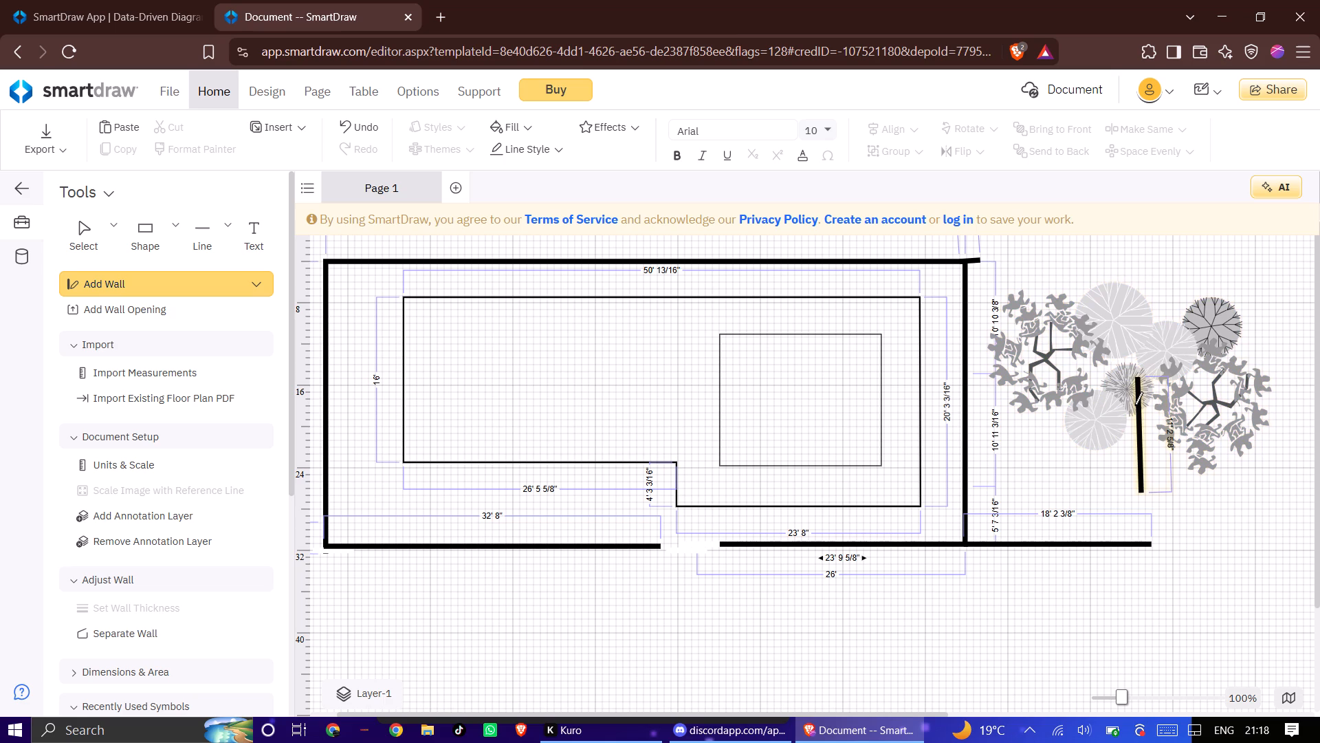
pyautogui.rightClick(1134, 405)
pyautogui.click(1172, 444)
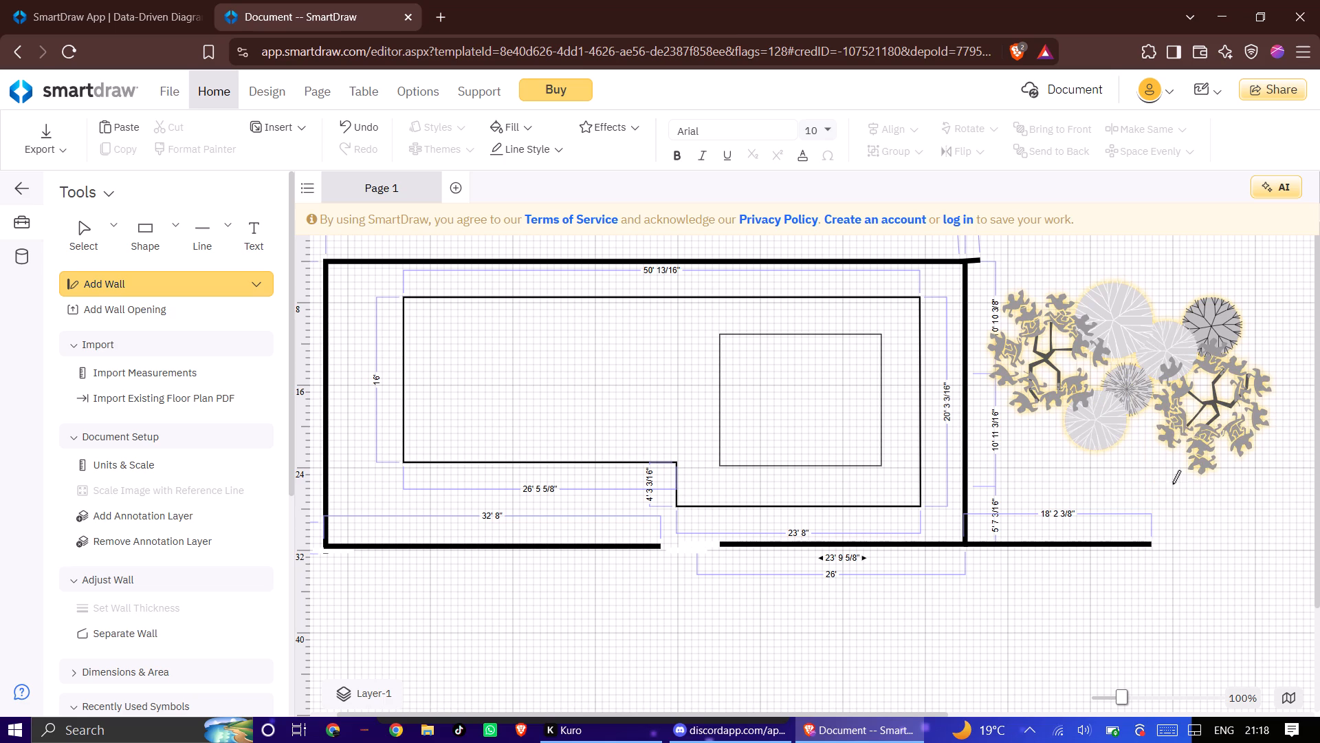
# Extend the lower wall below the greenery with another horizontal wall segment about 10' 6" long.
pyautogui.click(1147, 545)
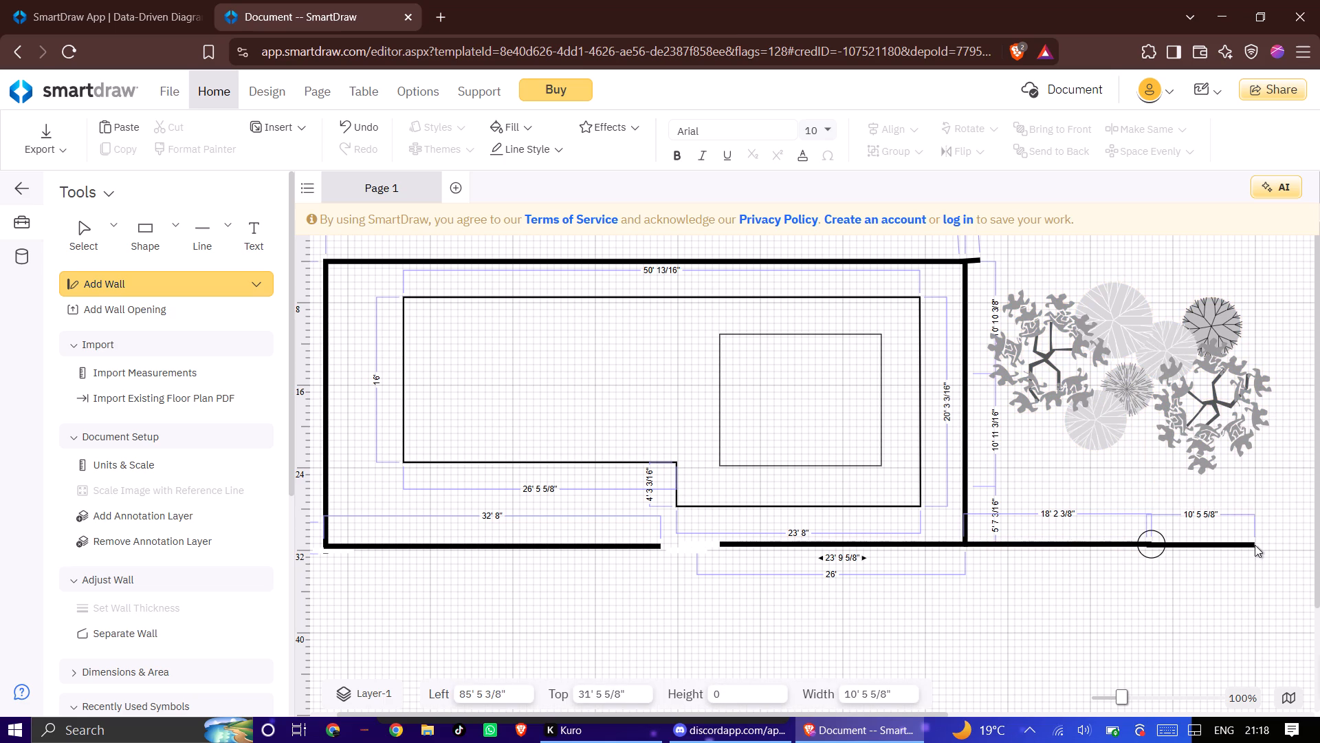
pyautogui.click(1255, 545)
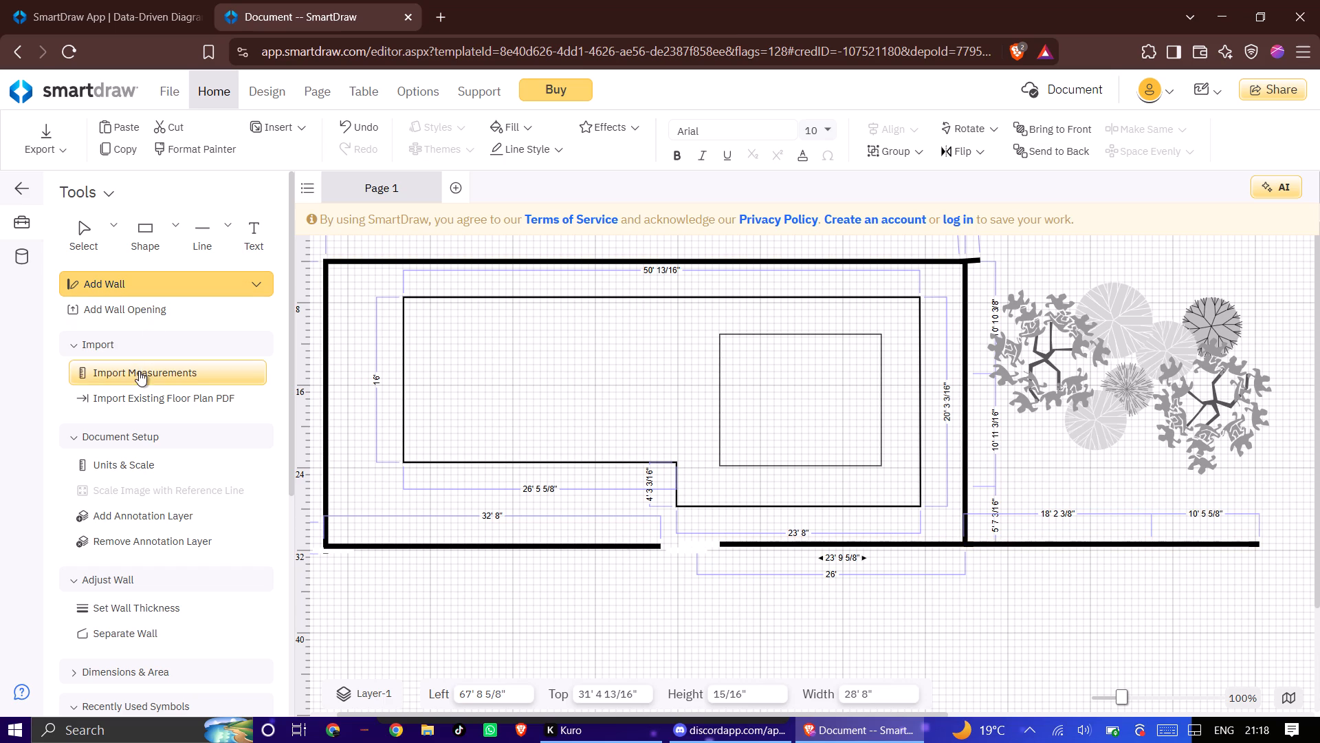
# Select the Architectural drawing scale 1/8" = 1'-0".
pyautogui.click(139, 460)
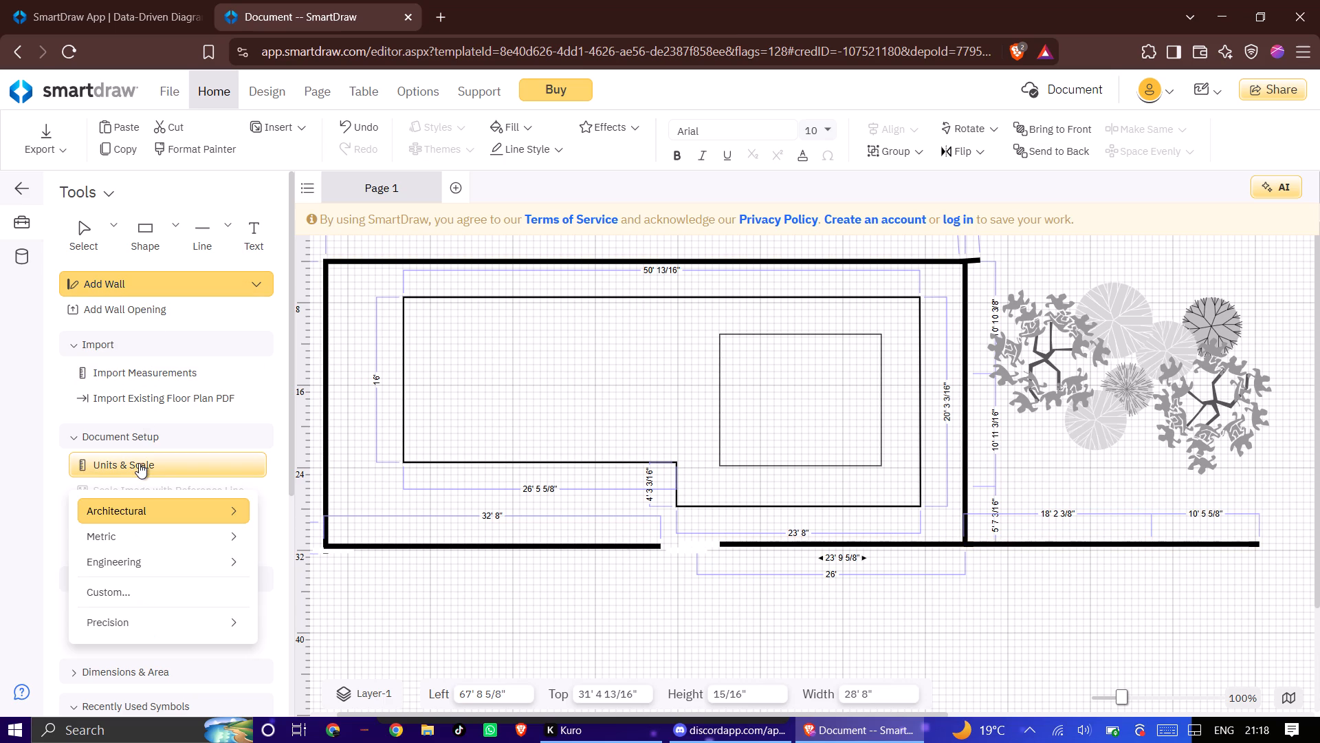
pyautogui.doubleClick(151, 506)
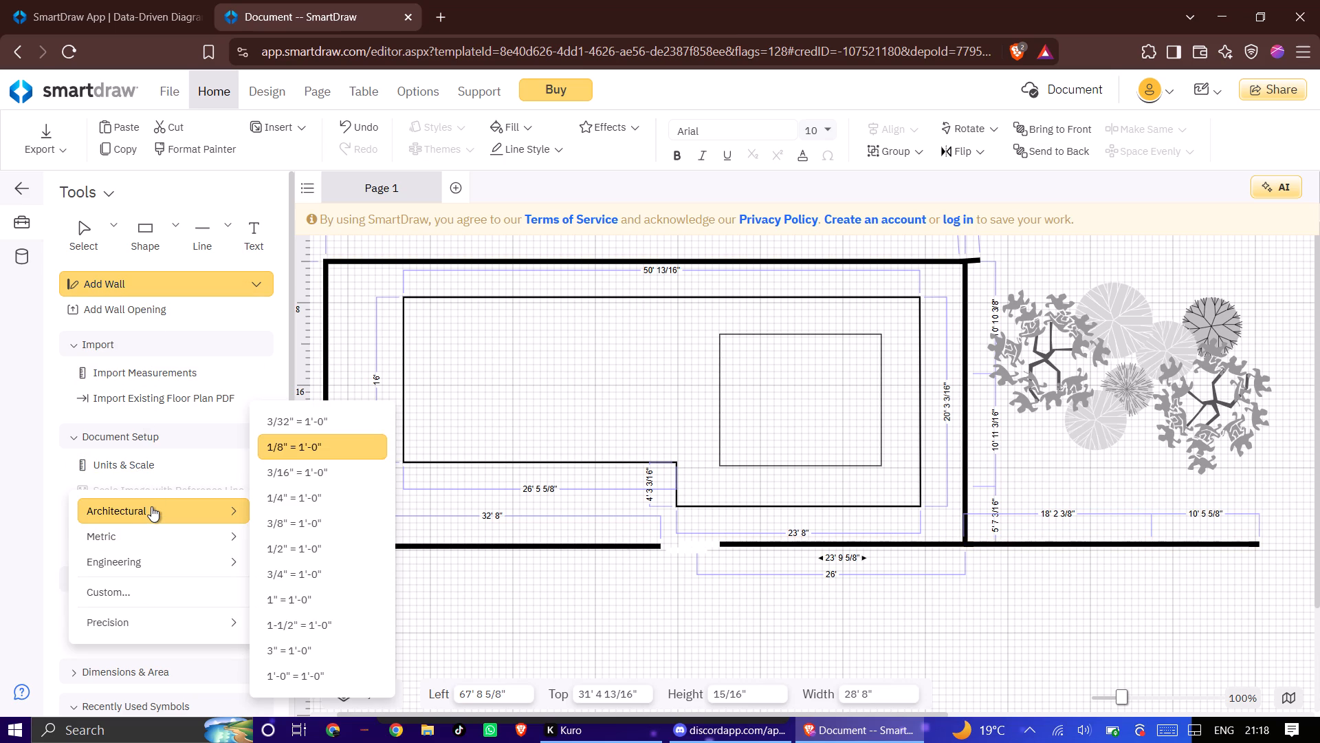
pyautogui.doubleClick(309, 448)
# Set the thickness of the extended wall below the greenery to Exterior Wall 12".
pyautogui.click(181, 603)
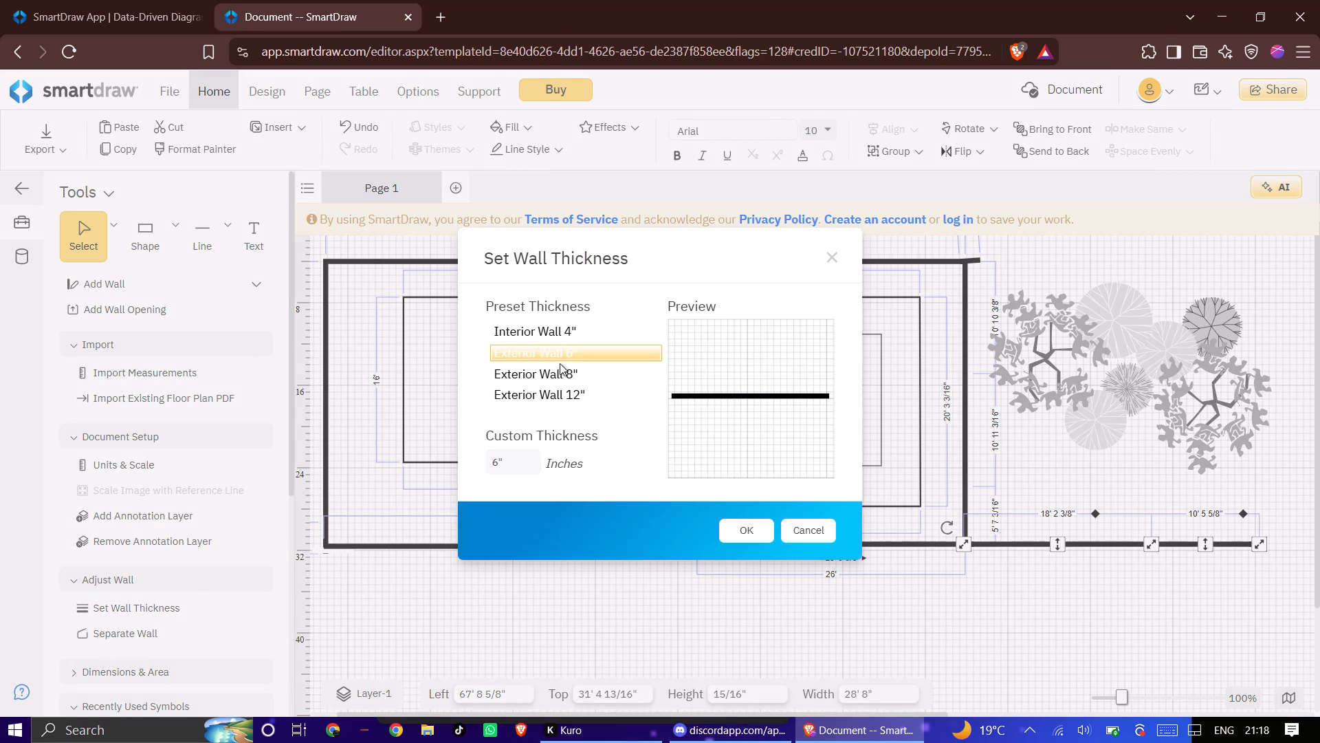
pyautogui.click(580, 387)
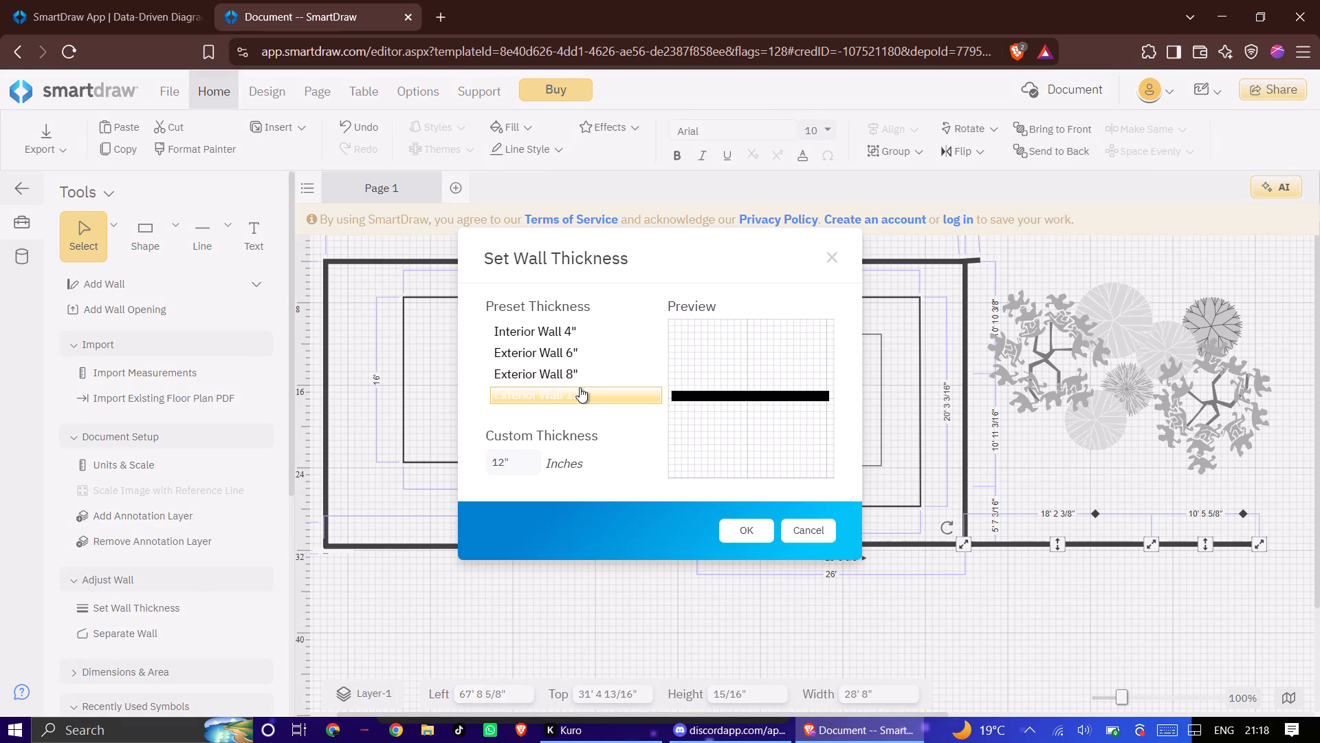
pyautogui.click(750, 524)
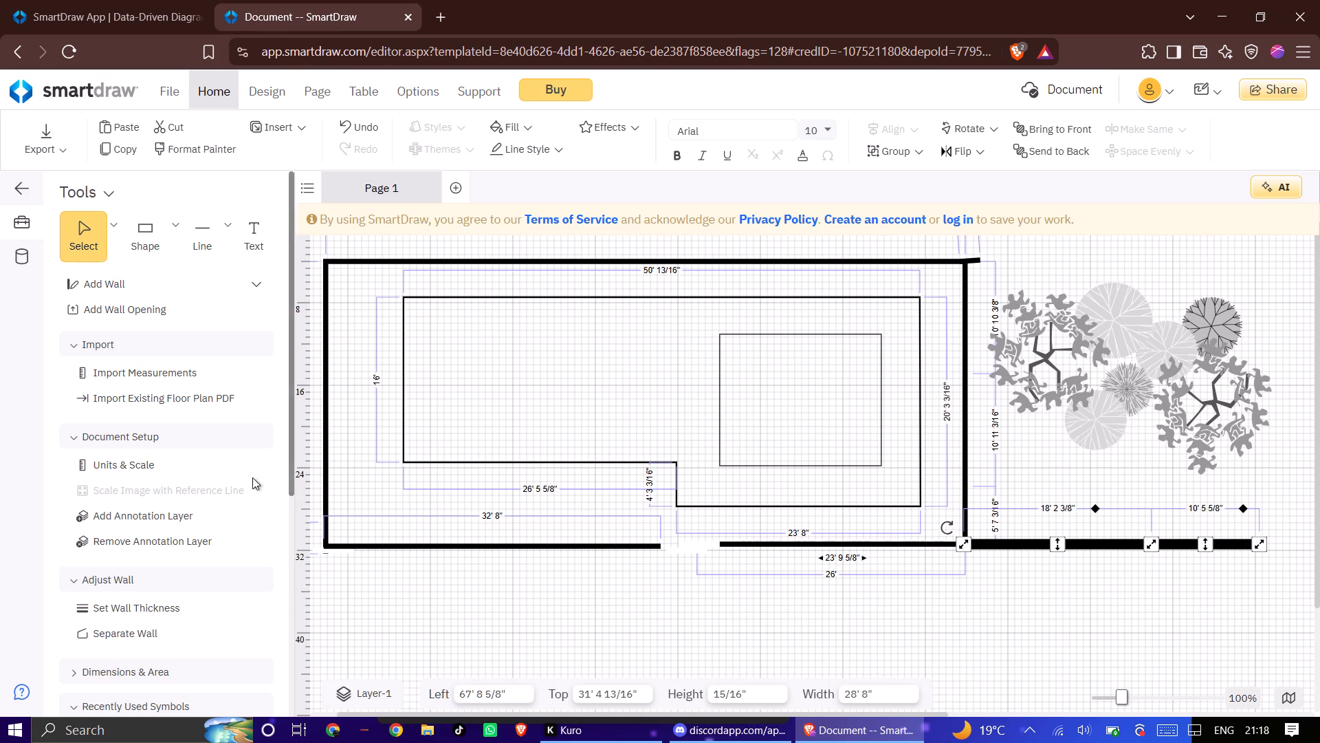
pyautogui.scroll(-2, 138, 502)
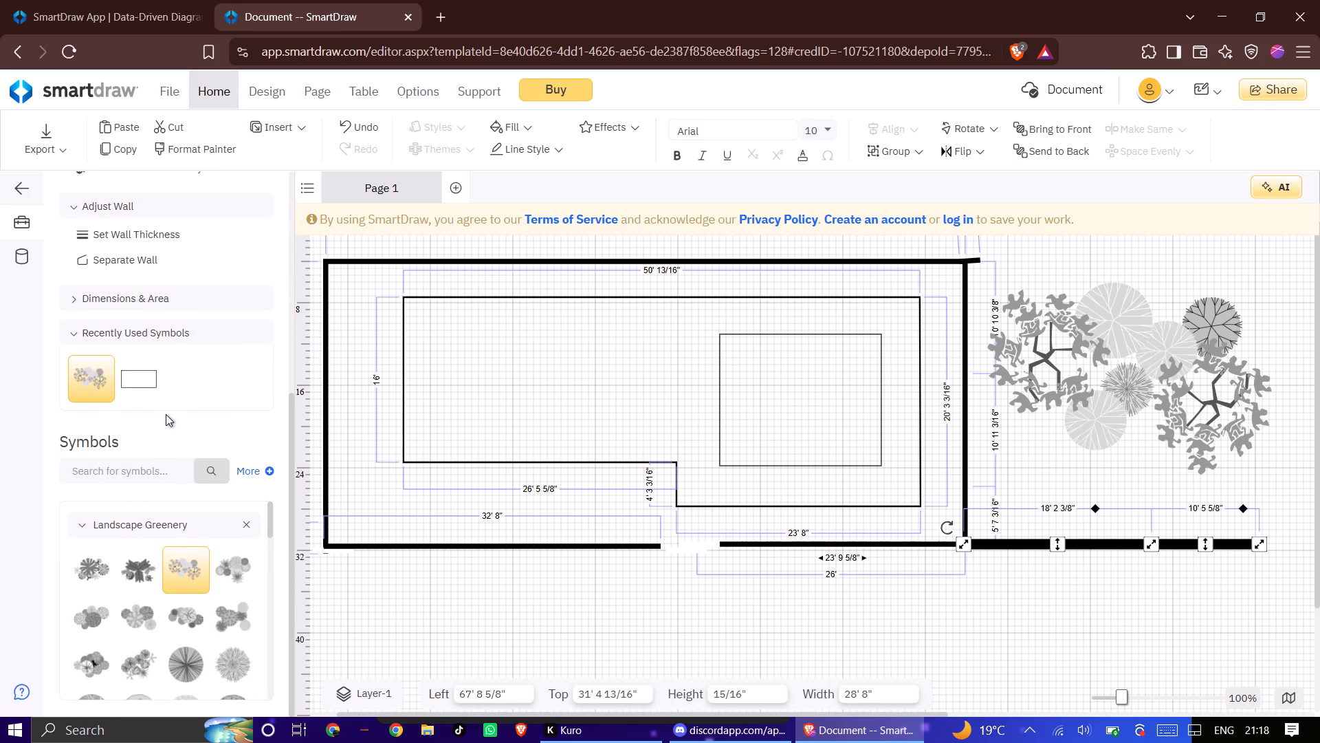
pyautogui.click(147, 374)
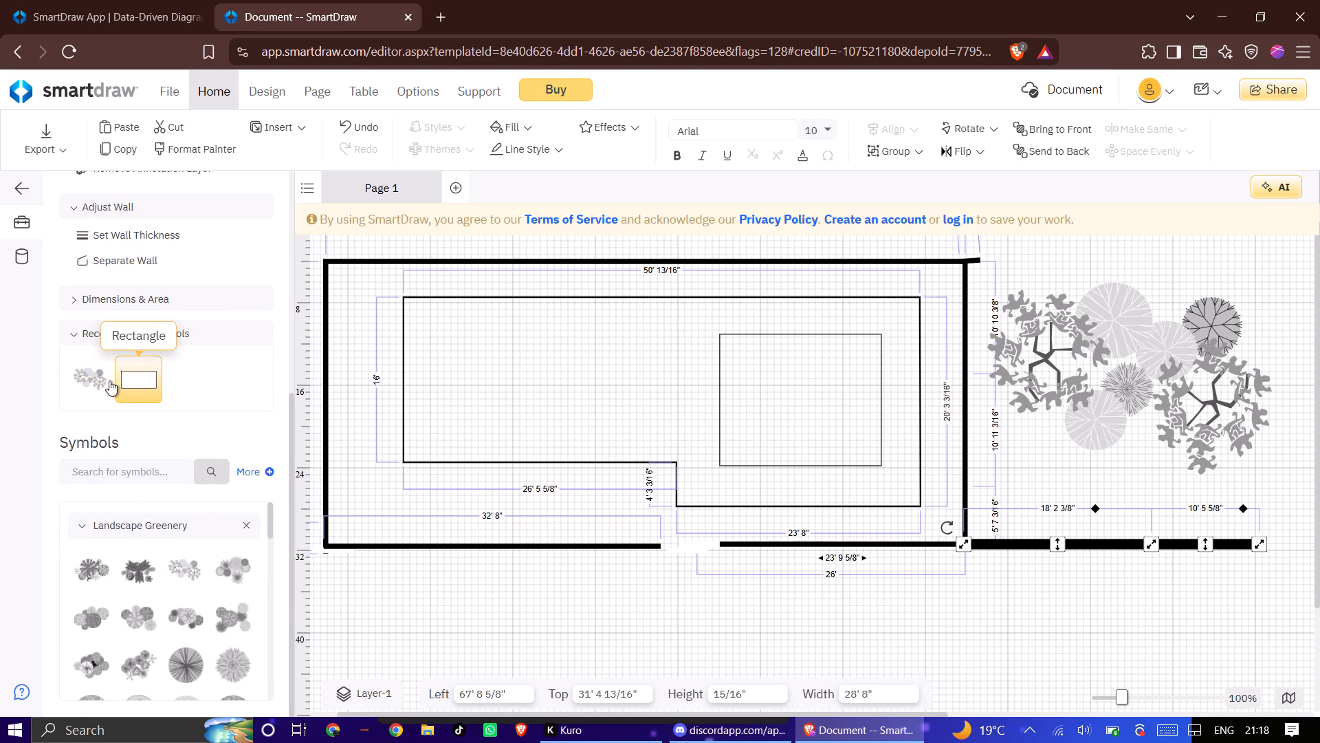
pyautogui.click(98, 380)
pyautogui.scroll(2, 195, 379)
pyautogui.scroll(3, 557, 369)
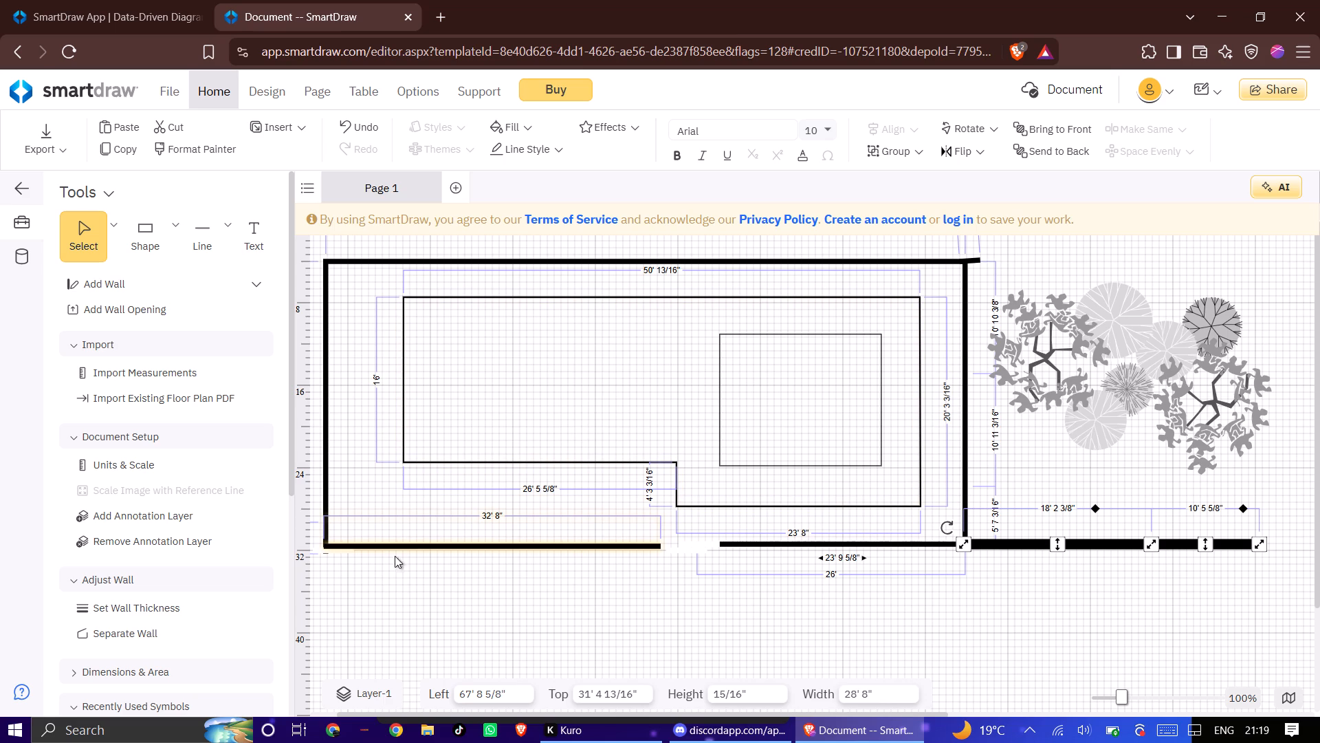
# Draw a straight horizontal line about 32' 6" long below the lower left wall, at about 5' 10" left and 35' 3" top.
pyautogui.click(206, 238)
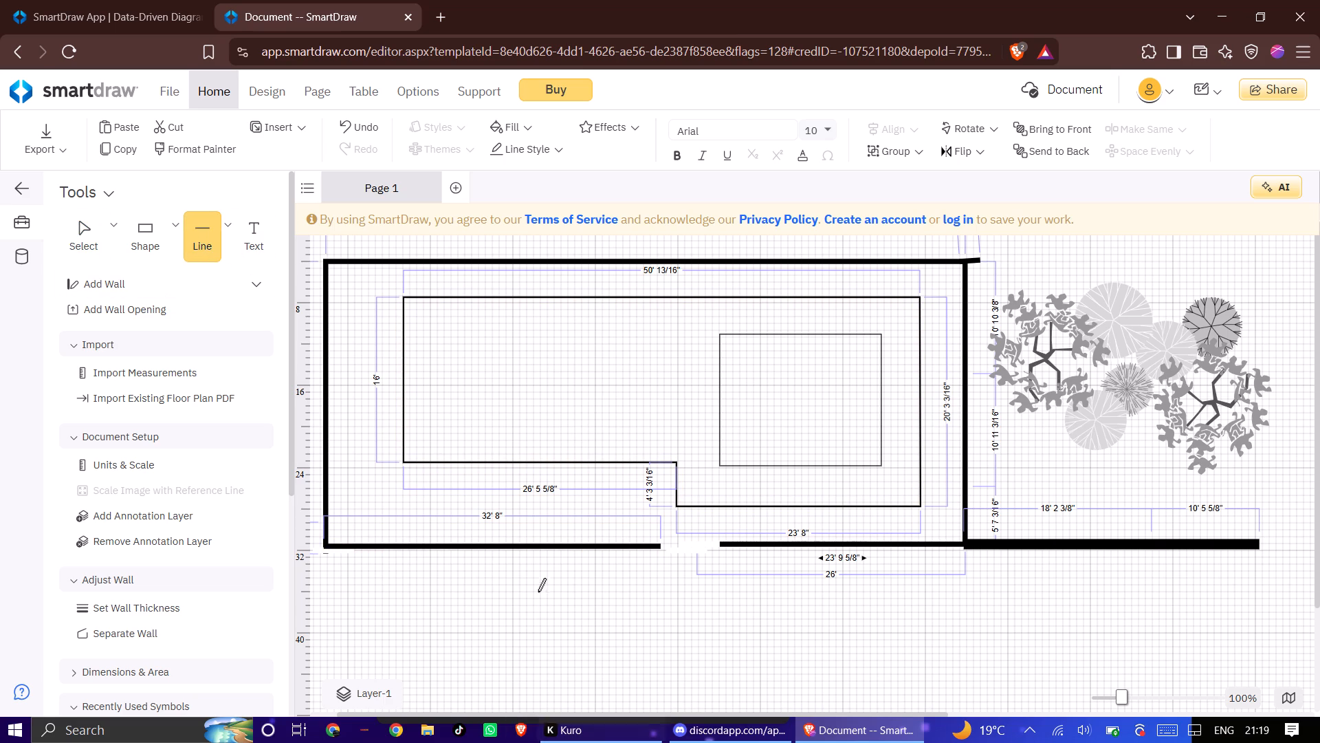
pyautogui.scroll(-1, 523, 569)
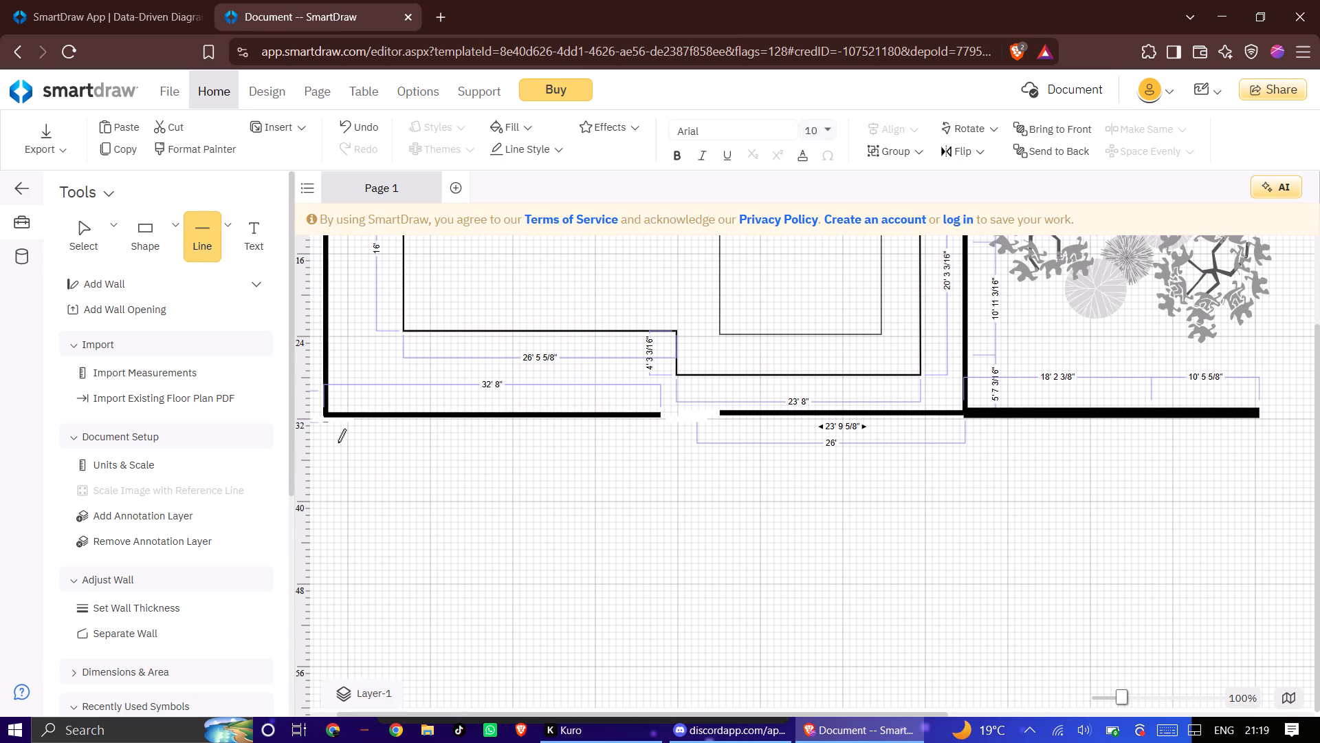
pyautogui.scroll(2, 547, 446)
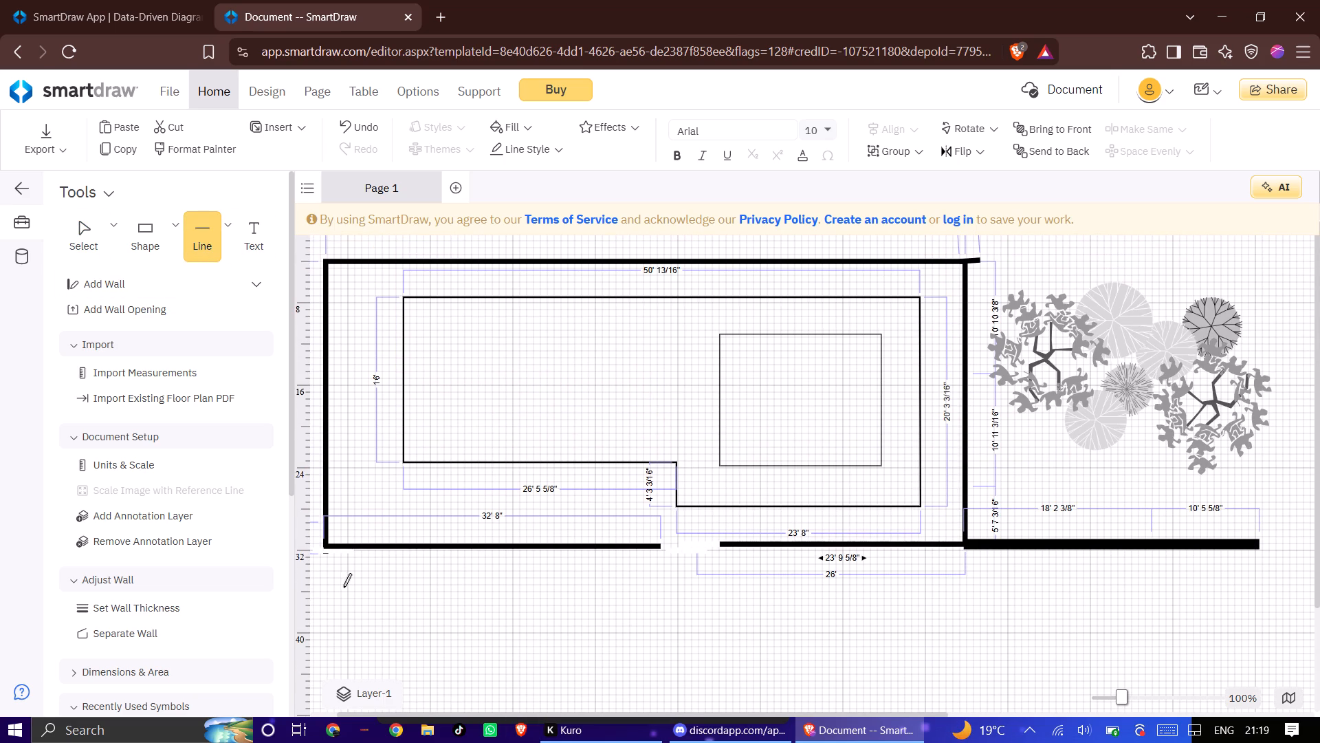
pyautogui.click(326, 584)
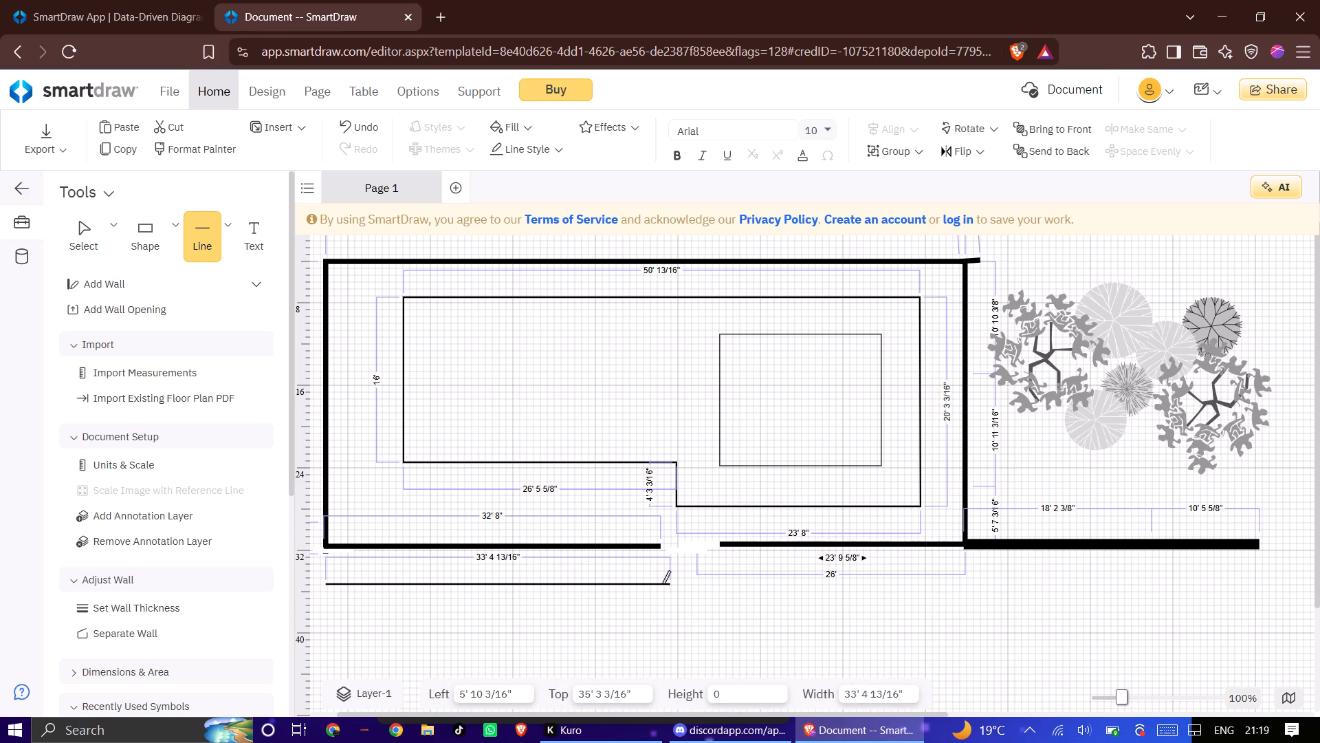
pyautogui.click(661, 584)
pyautogui.rightClick(706, 584)
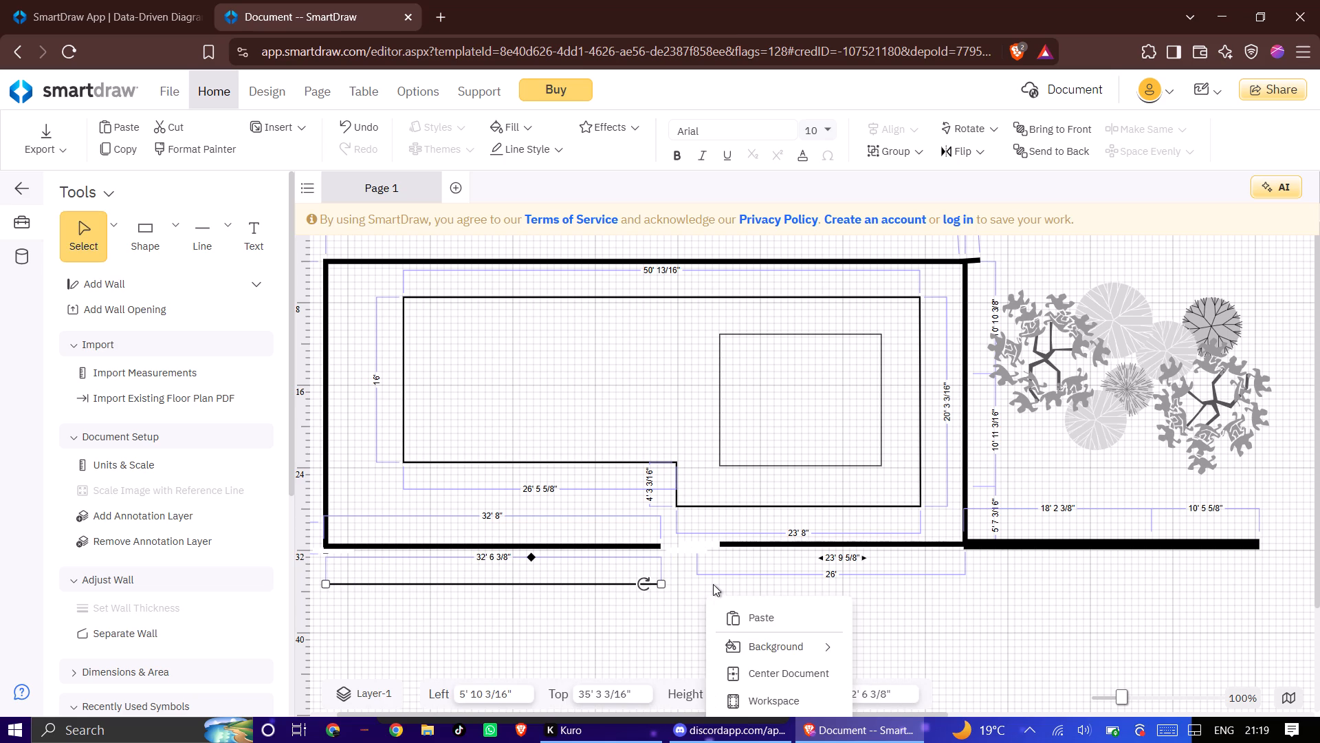
# Draw a straight horizontal line about 24' long just below the lower wall on the other side of the entrance opening.
pyautogui.click(683, 594)
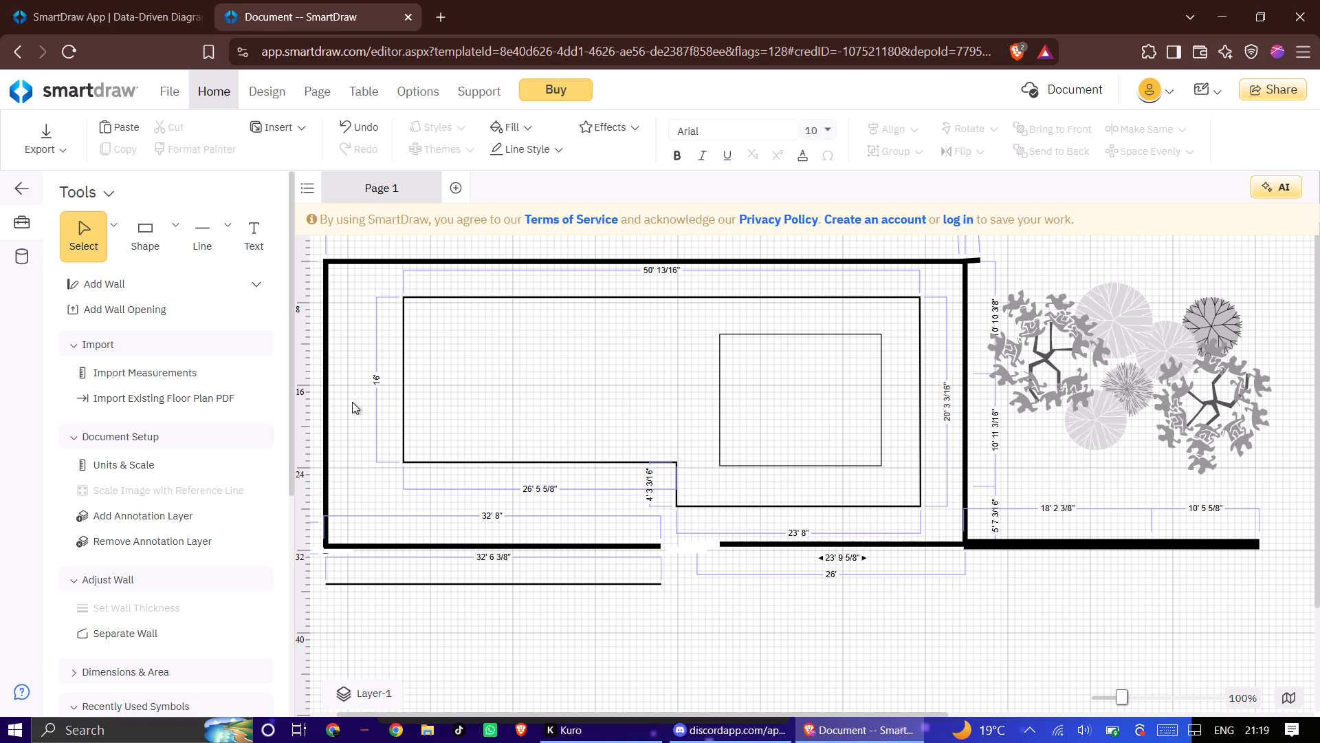
pyautogui.click(201, 242)
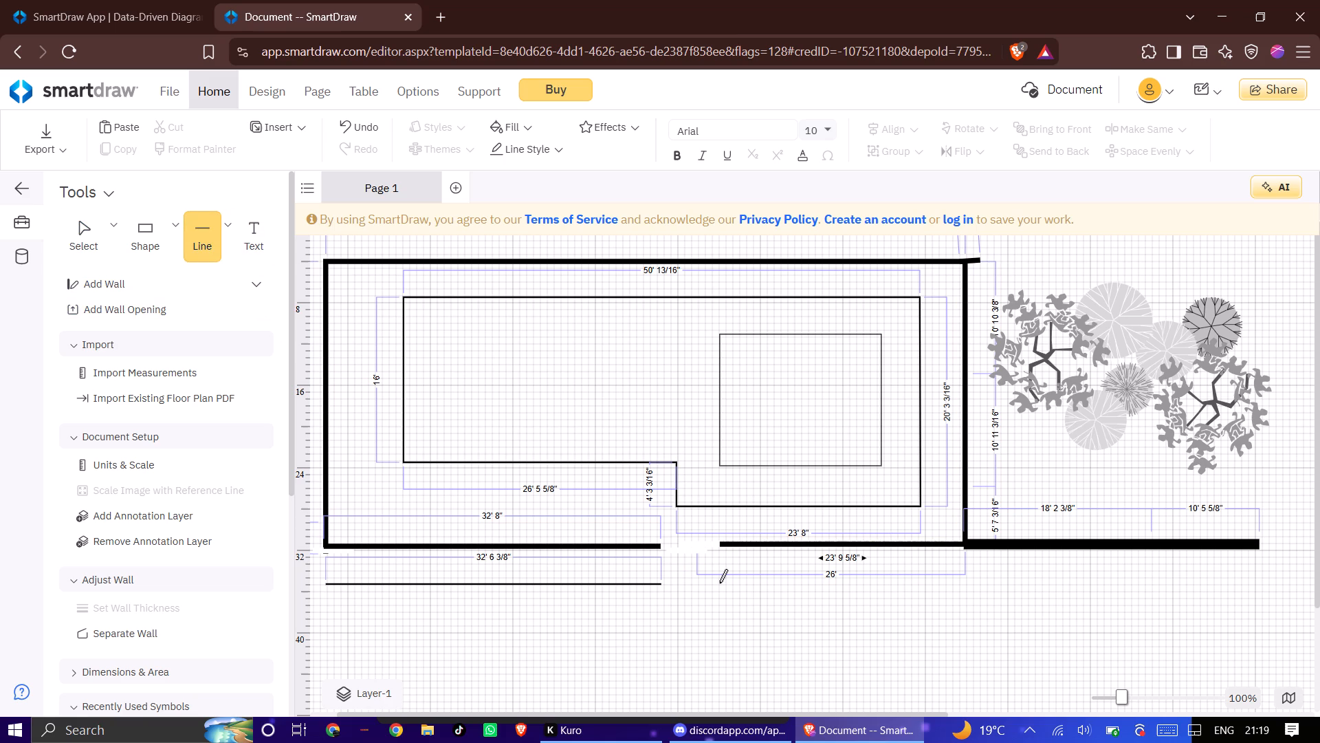
pyautogui.click(723, 583)
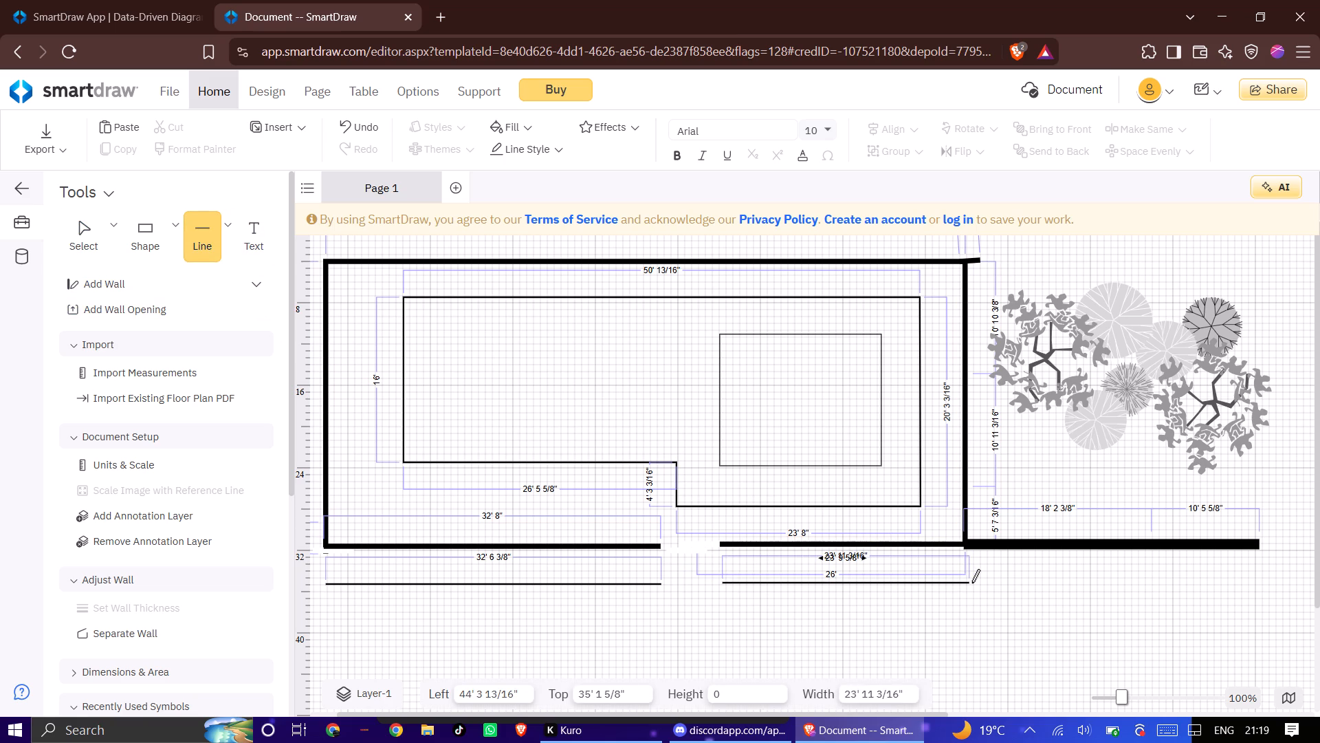
pyautogui.click(971, 583)
pyautogui.click(808, 626)
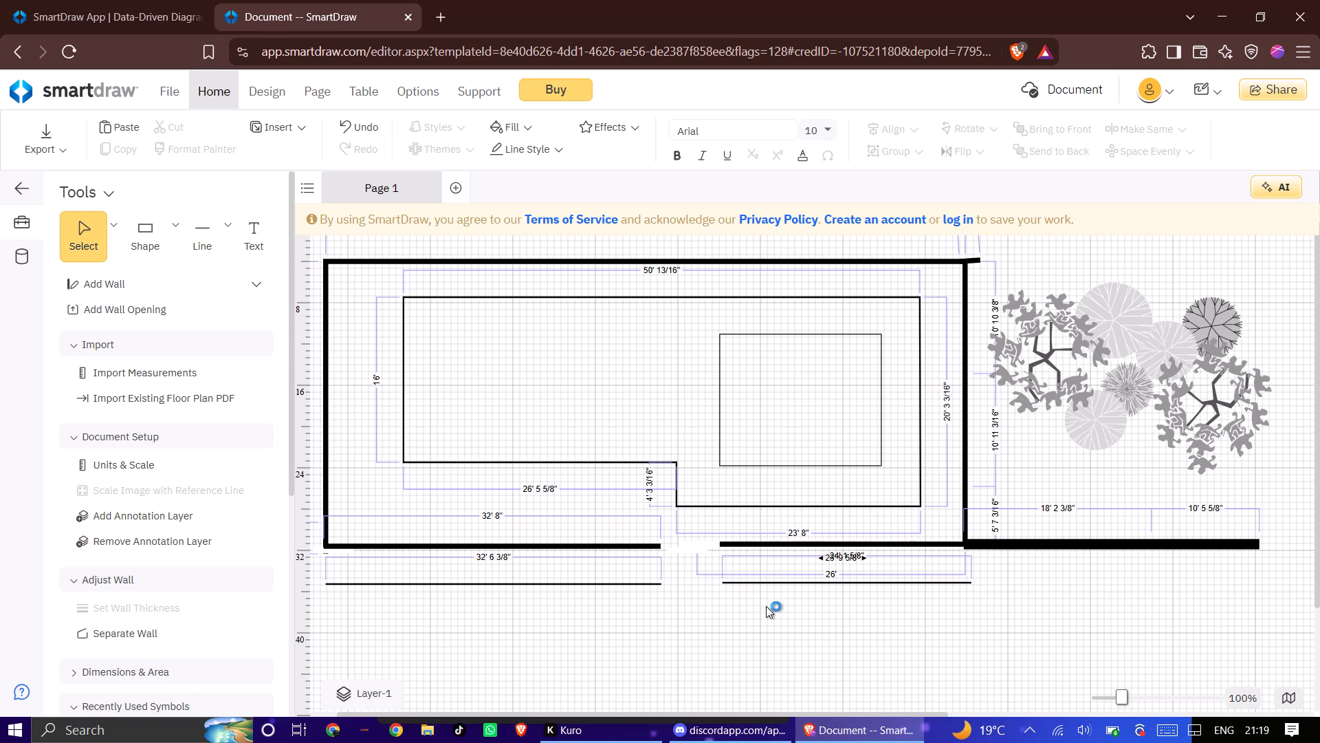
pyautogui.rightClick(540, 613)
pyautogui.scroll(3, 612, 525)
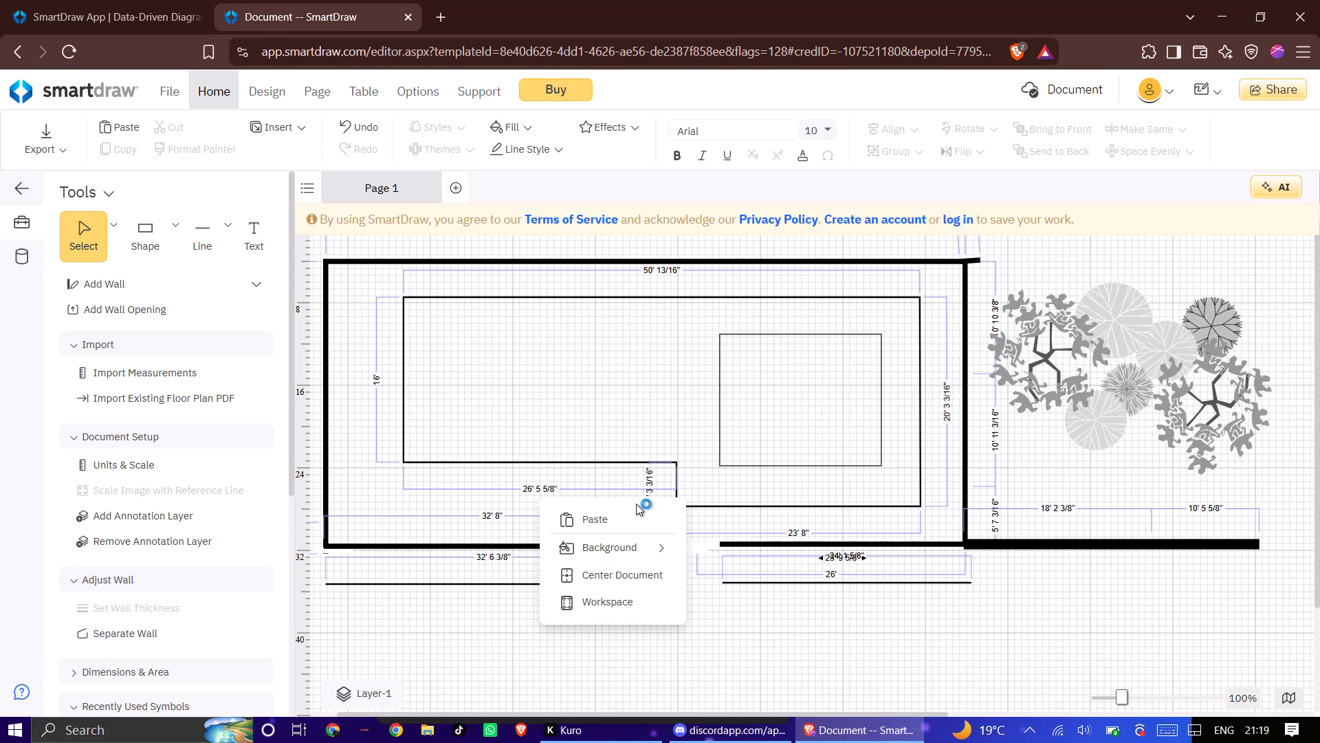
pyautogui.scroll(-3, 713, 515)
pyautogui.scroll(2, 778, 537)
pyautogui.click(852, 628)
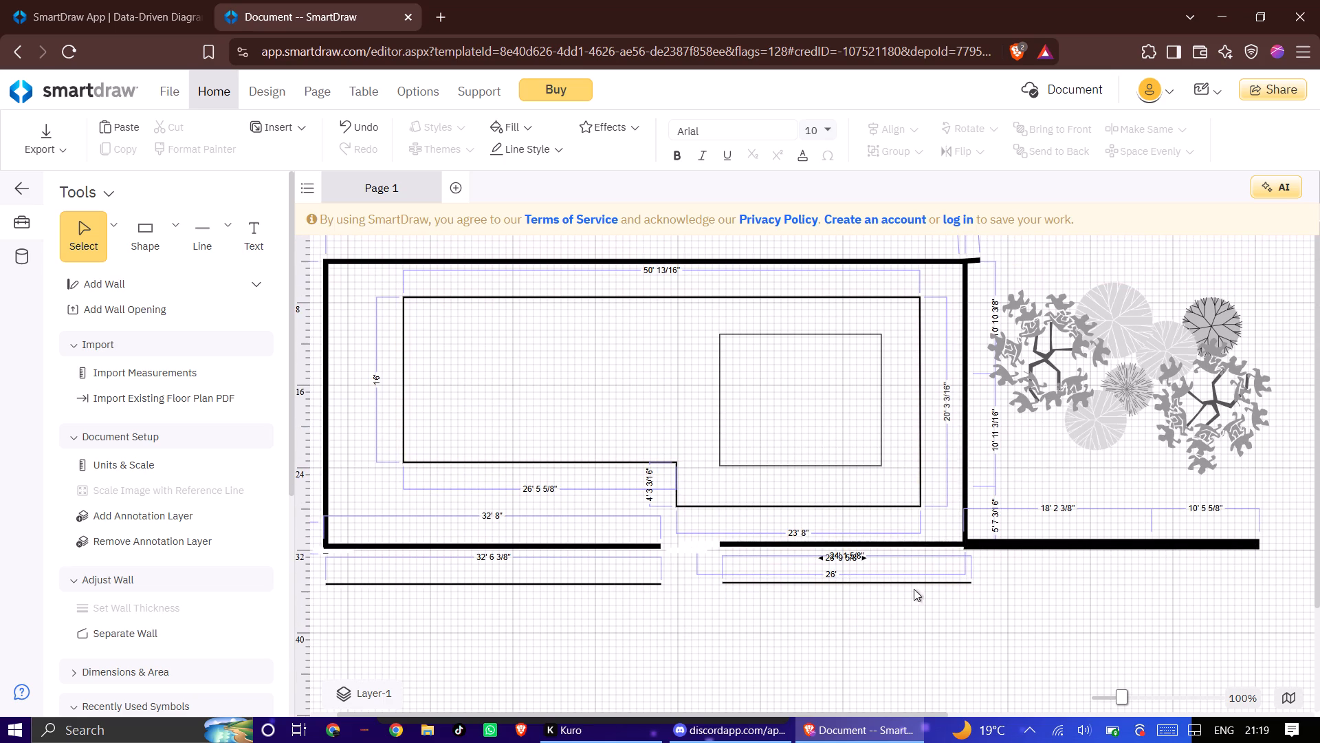
# Remove the greenery symbol from the area alongside the outer wall.
pyautogui.rightClick(1070, 382)
pyautogui.click(1203, 193)
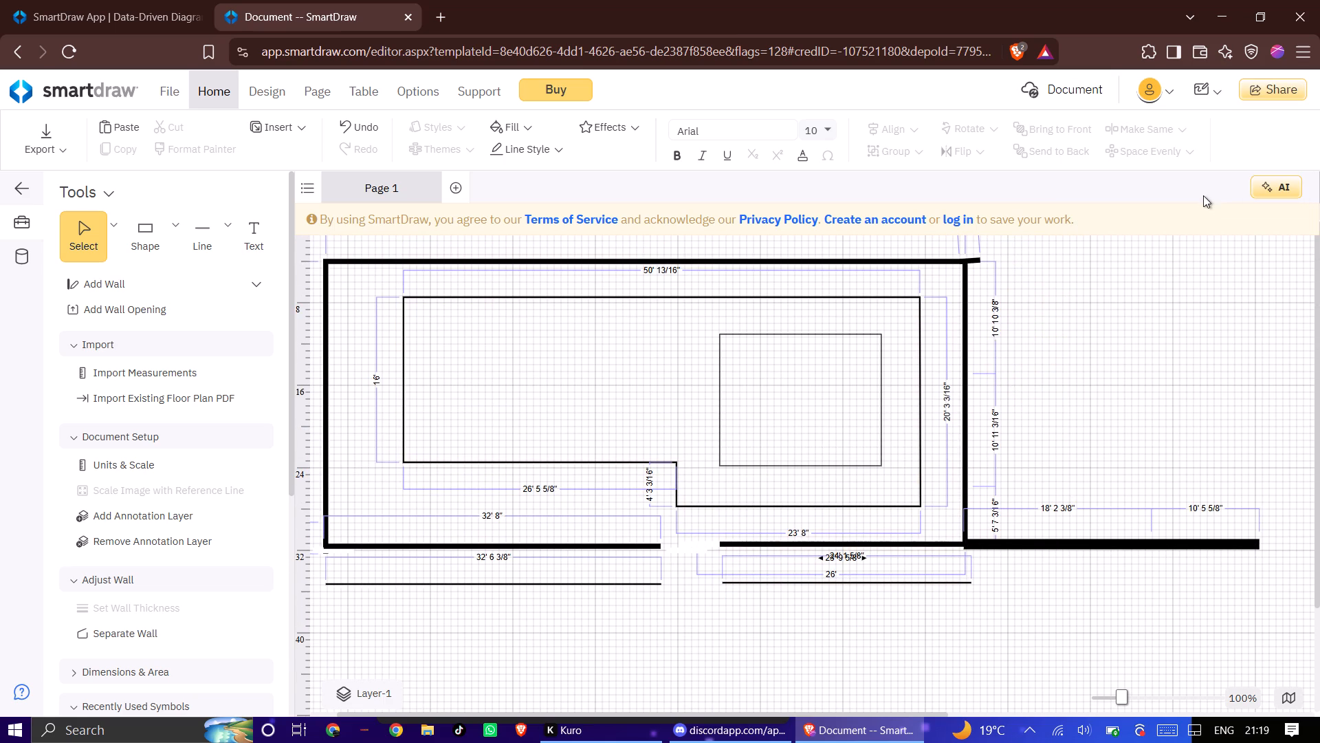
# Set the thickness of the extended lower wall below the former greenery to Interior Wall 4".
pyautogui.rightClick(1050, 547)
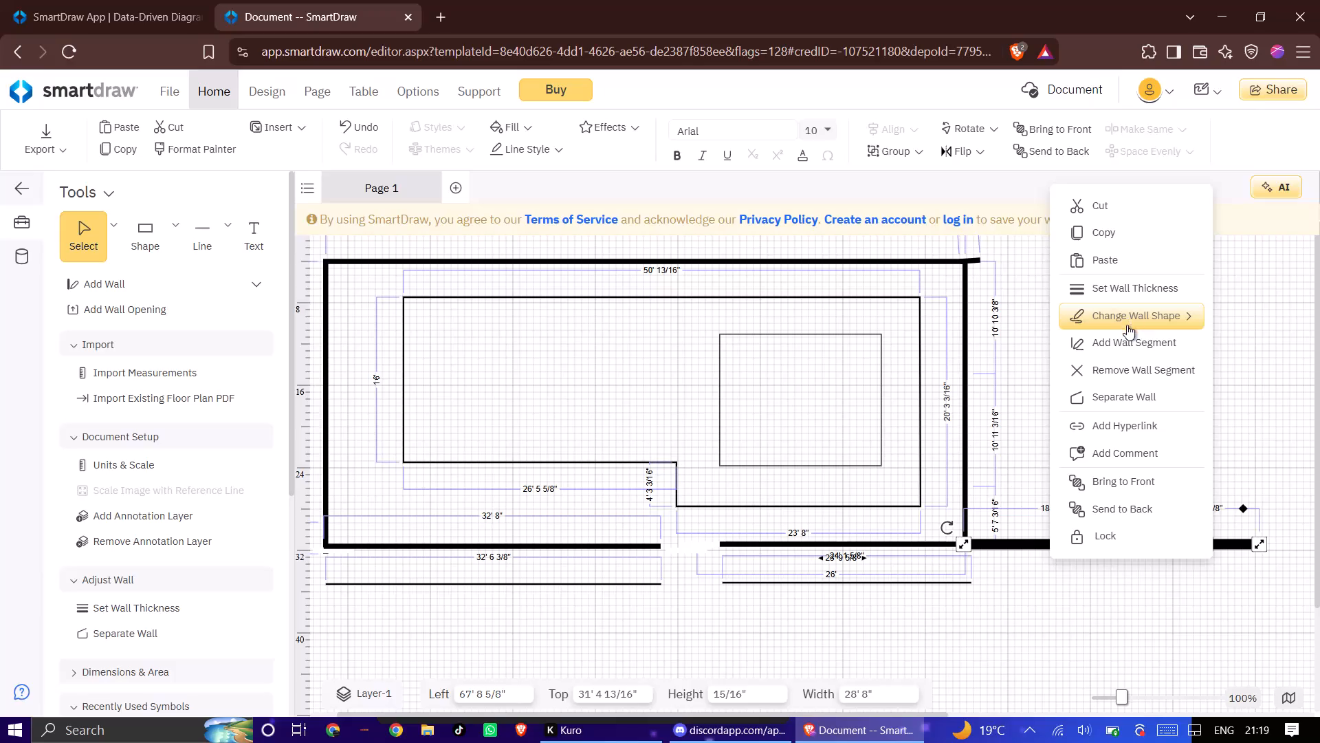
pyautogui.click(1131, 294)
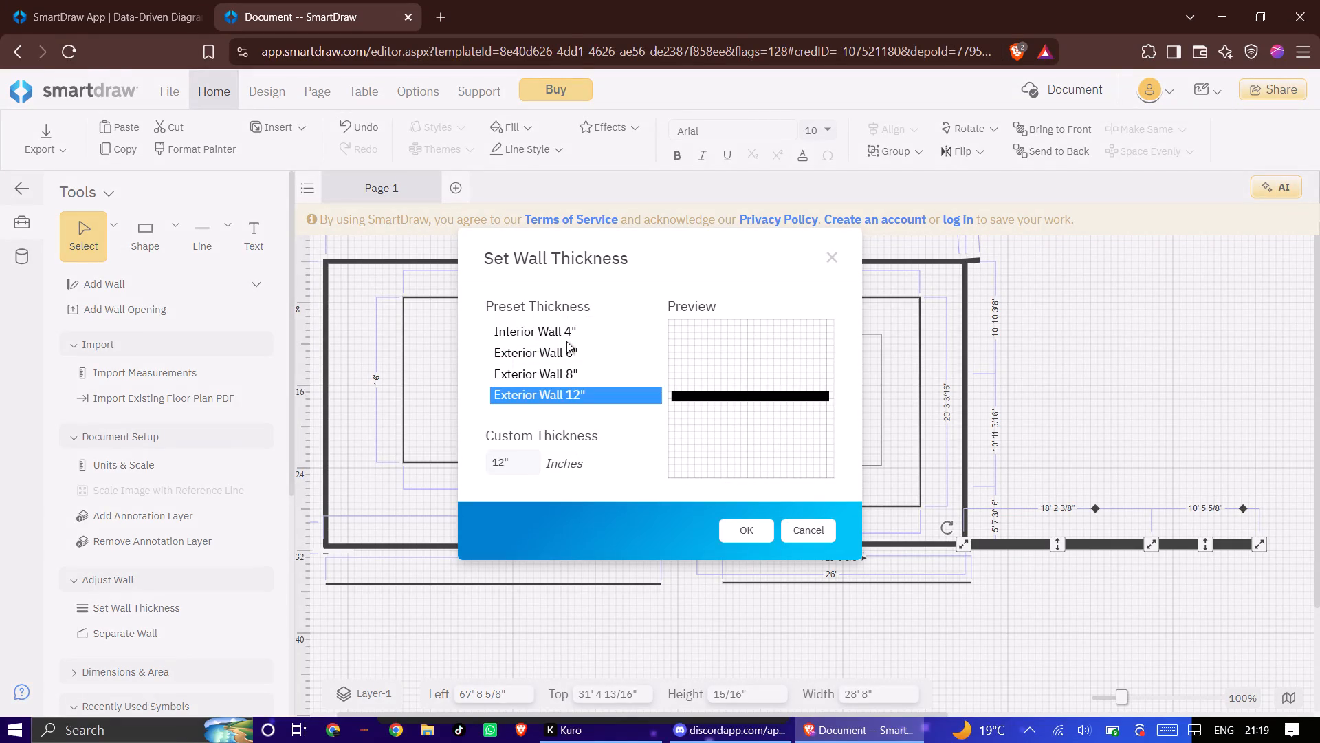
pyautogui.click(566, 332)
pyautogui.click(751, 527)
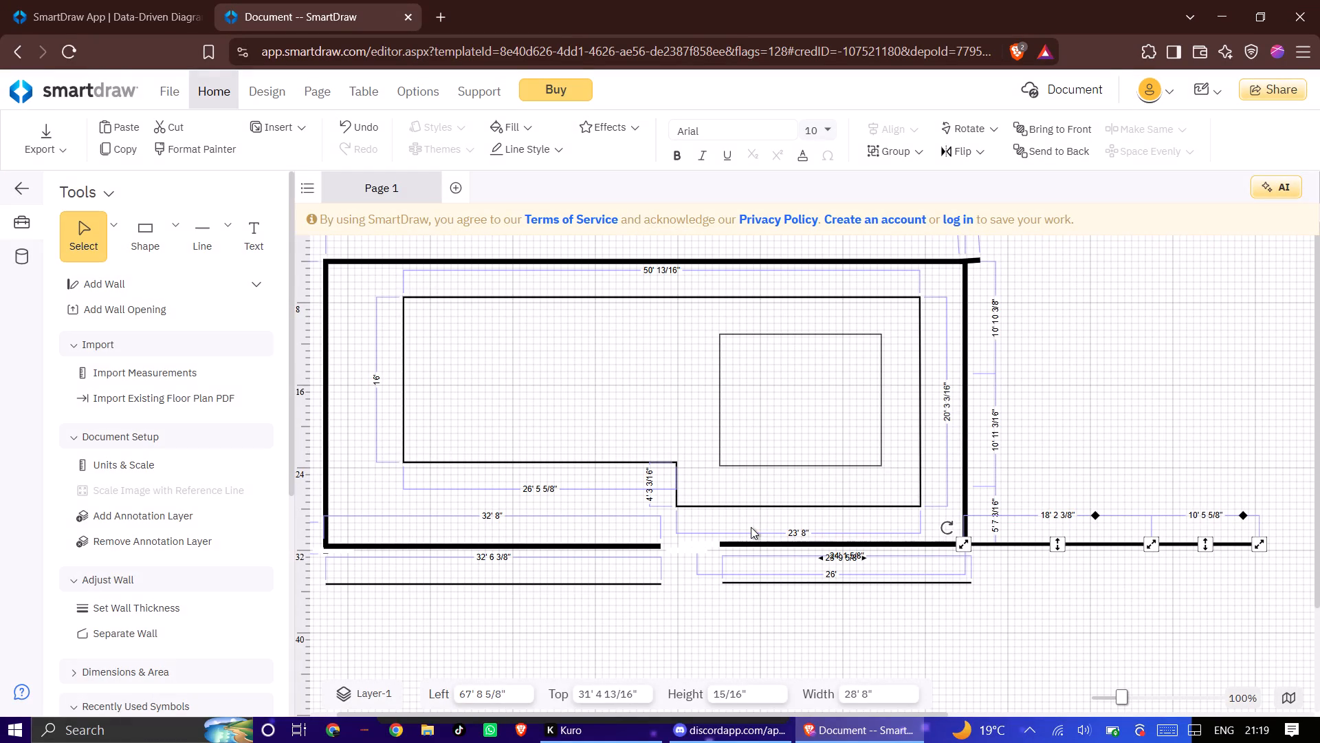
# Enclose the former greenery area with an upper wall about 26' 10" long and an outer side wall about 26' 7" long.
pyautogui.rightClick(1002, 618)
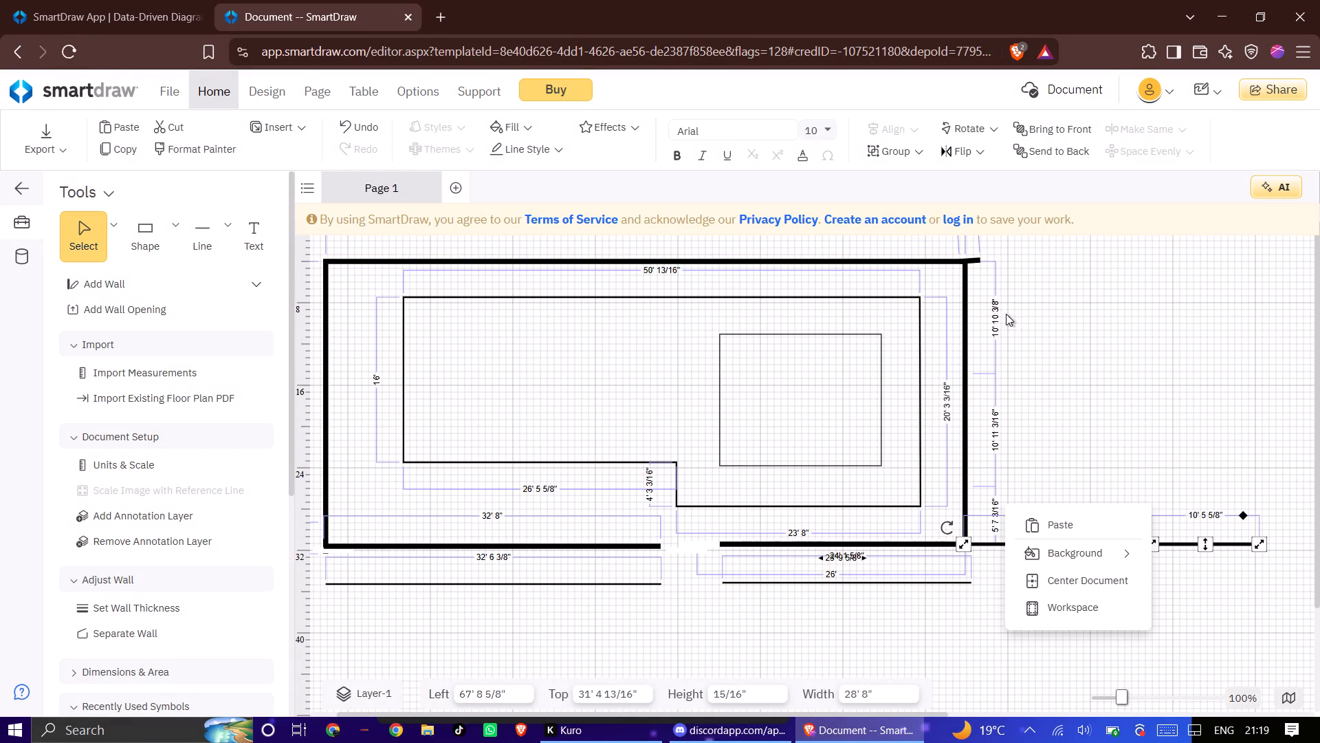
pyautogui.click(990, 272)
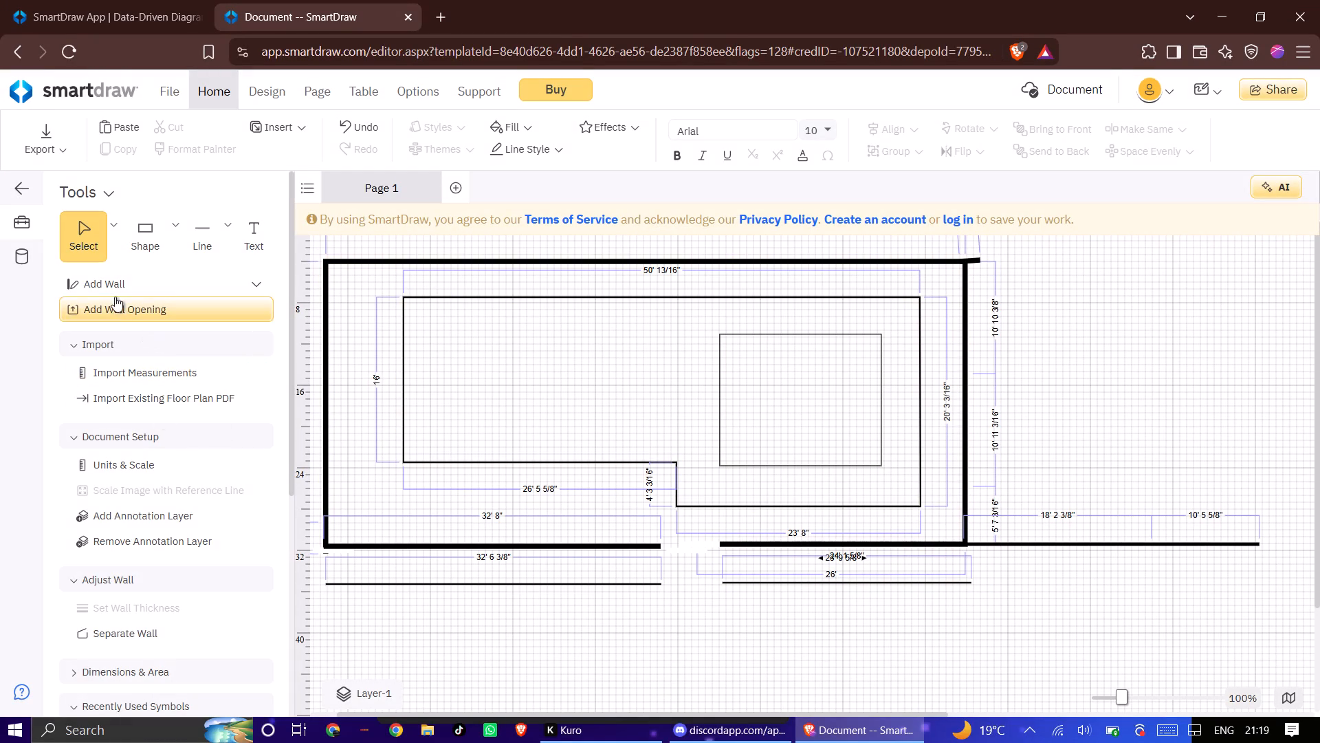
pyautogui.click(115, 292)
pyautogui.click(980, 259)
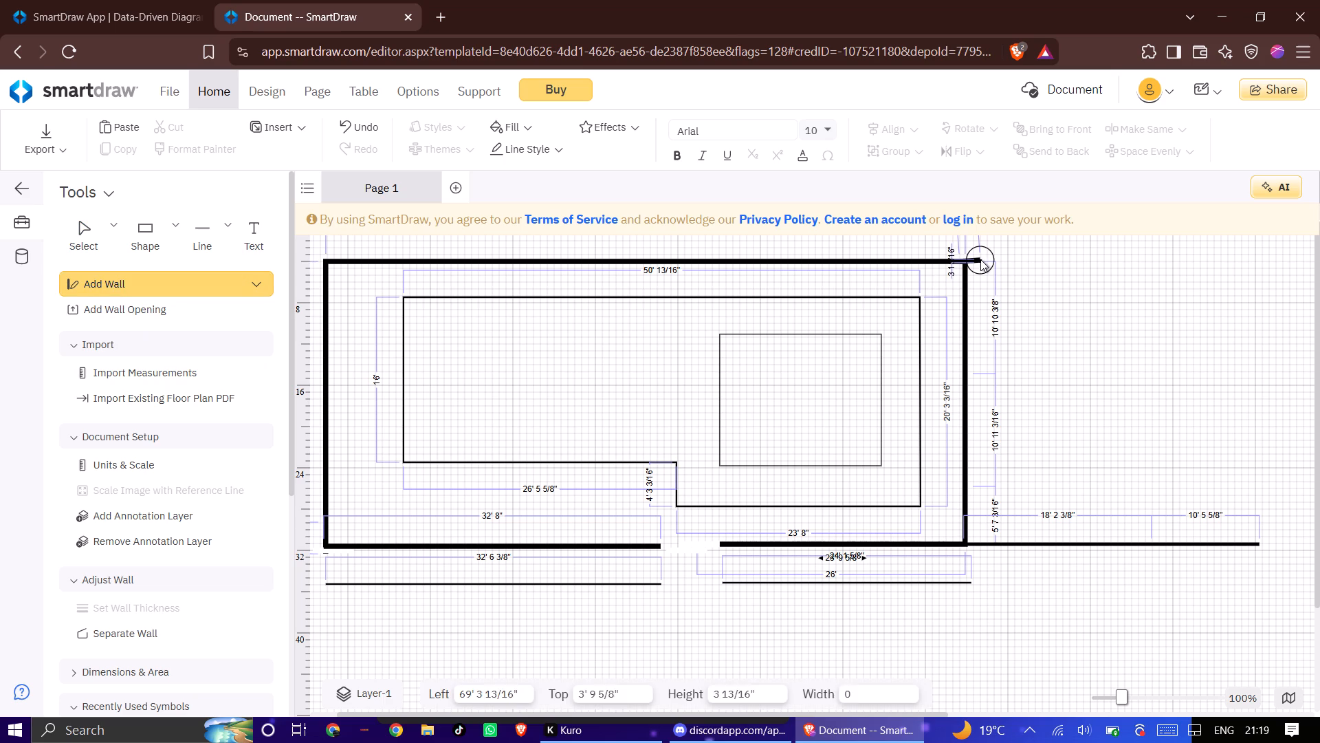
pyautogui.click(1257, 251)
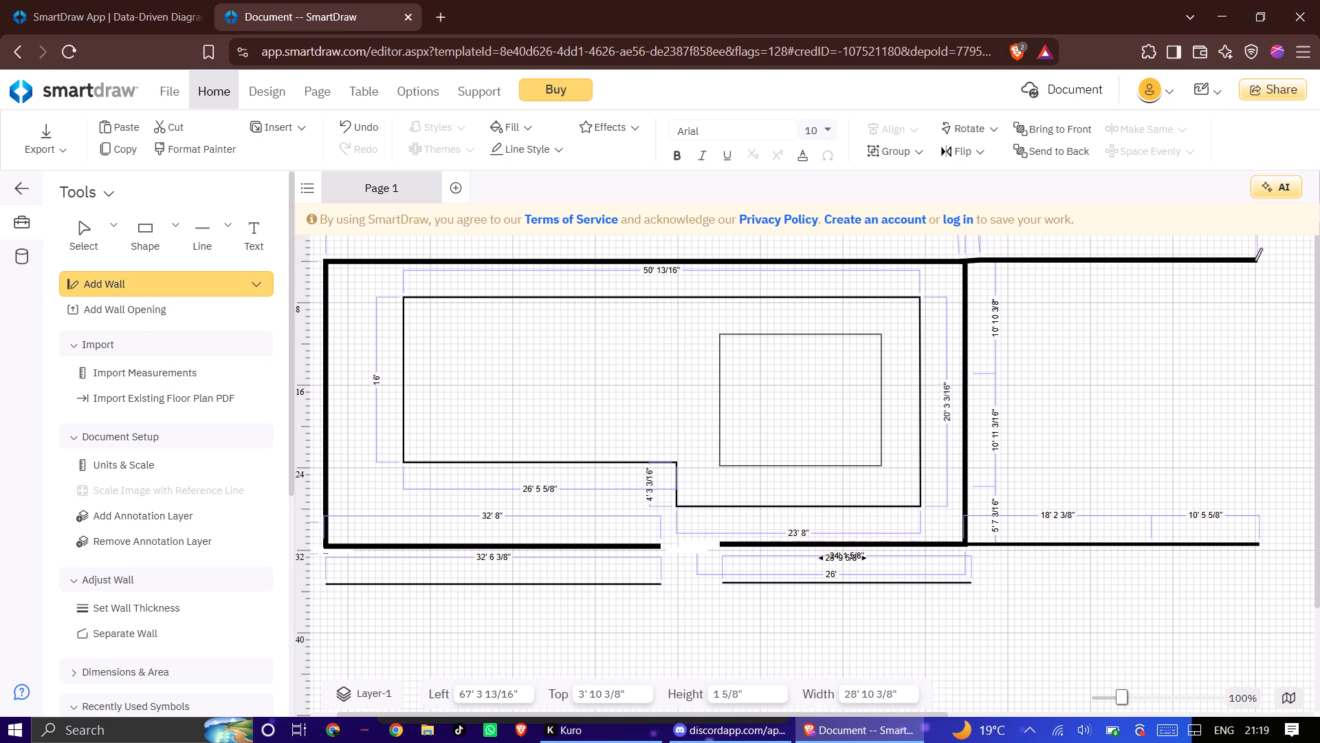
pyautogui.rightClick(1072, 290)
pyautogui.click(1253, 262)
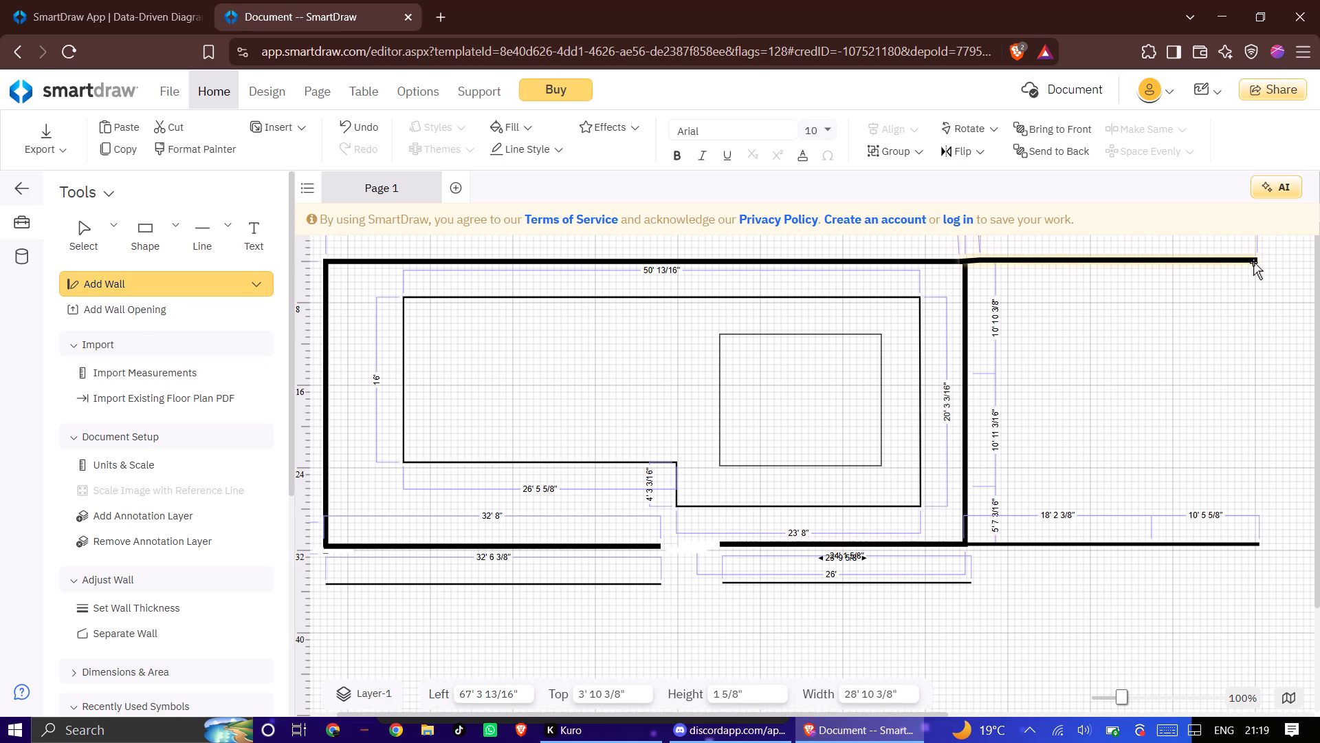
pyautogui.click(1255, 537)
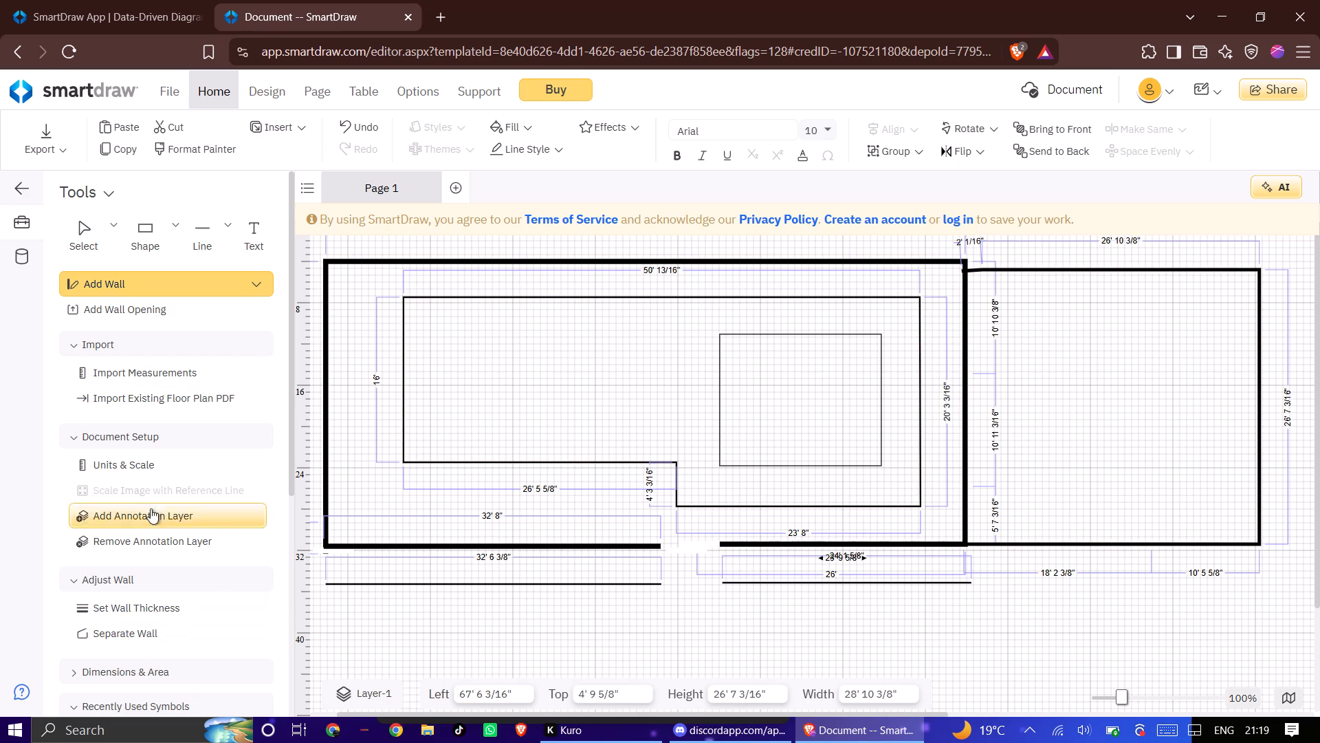
# Separate the dividing wall beside the former greenery area at the joint below its upper segment.
pyautogui.click(168, 625)
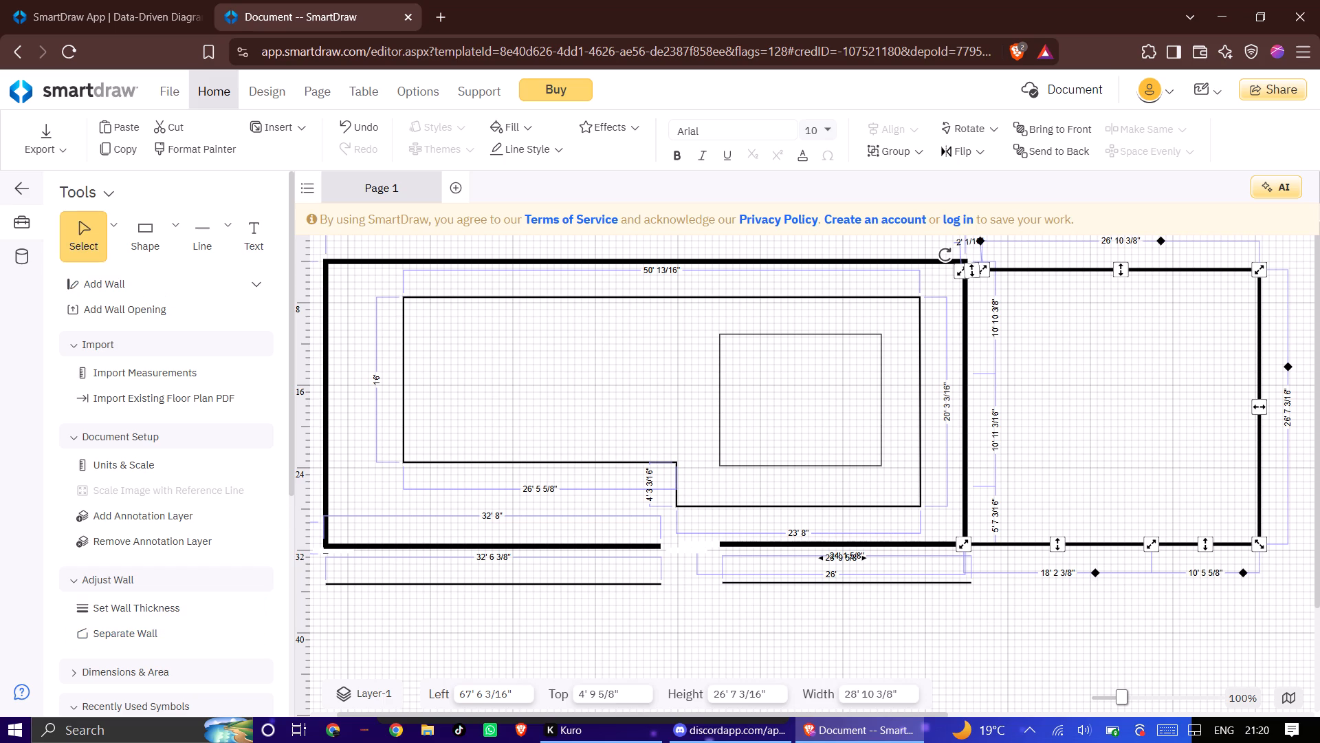
pyautogui.click(967, 374)
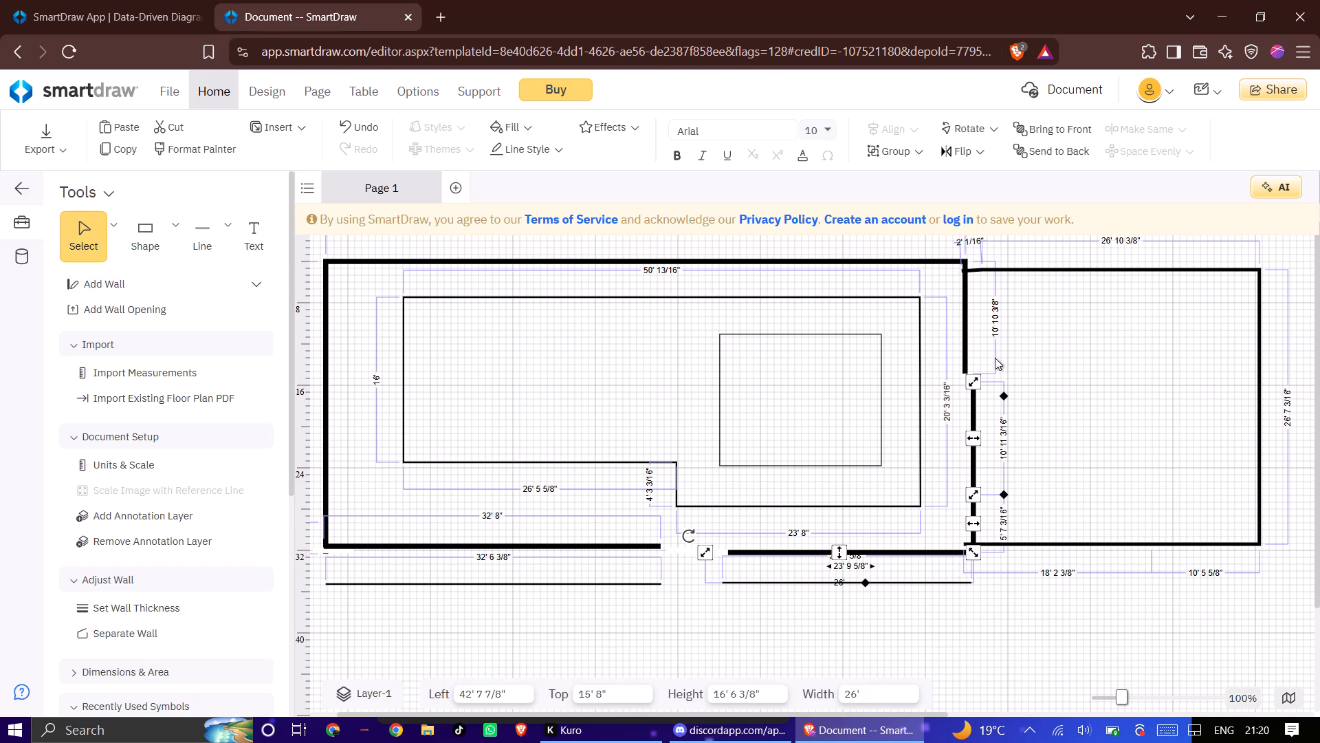
# Swing the free end of the dividing wall's upper segment around so it runs along the top of the former greenery area.
pyautogui.click(975, 382)
pyautogui.click(975, 382)
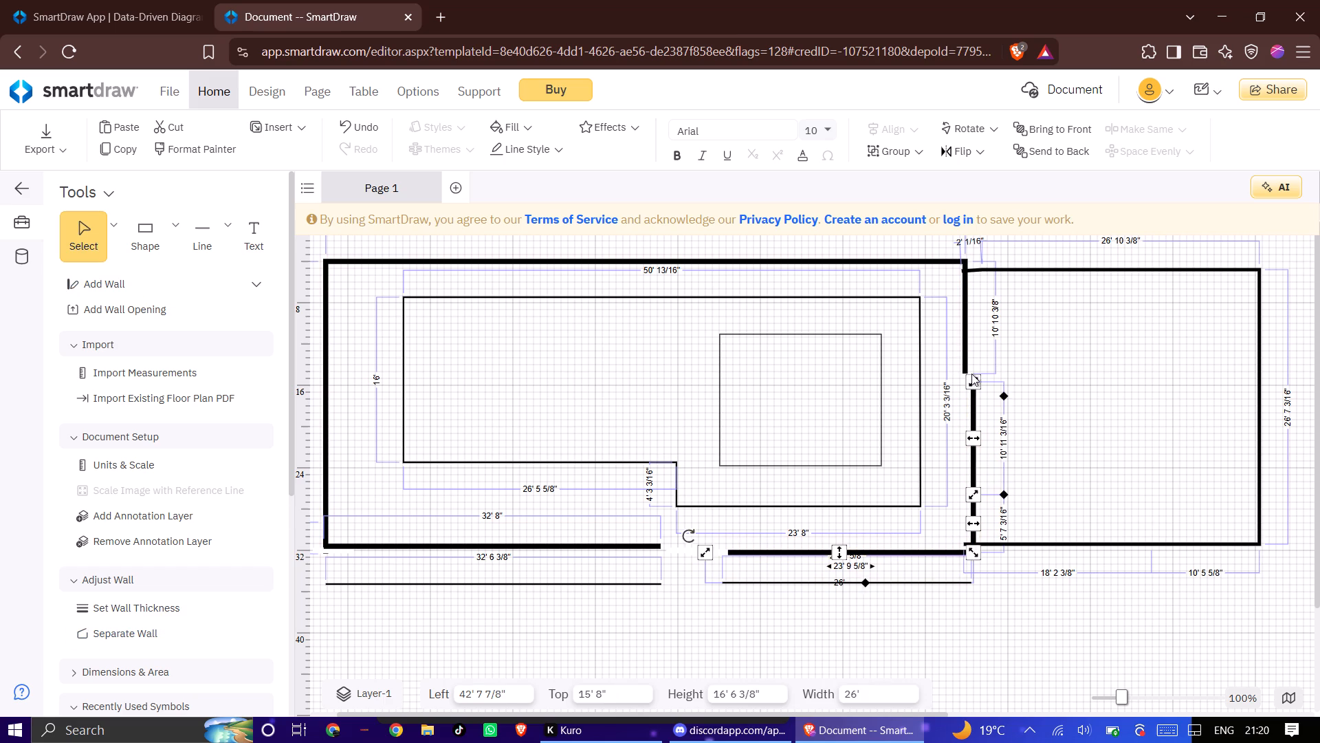
pyautogui.click(970, 373)
pyautogui.moveTo(967, 370); pyautogui.dragTo(976, 363)
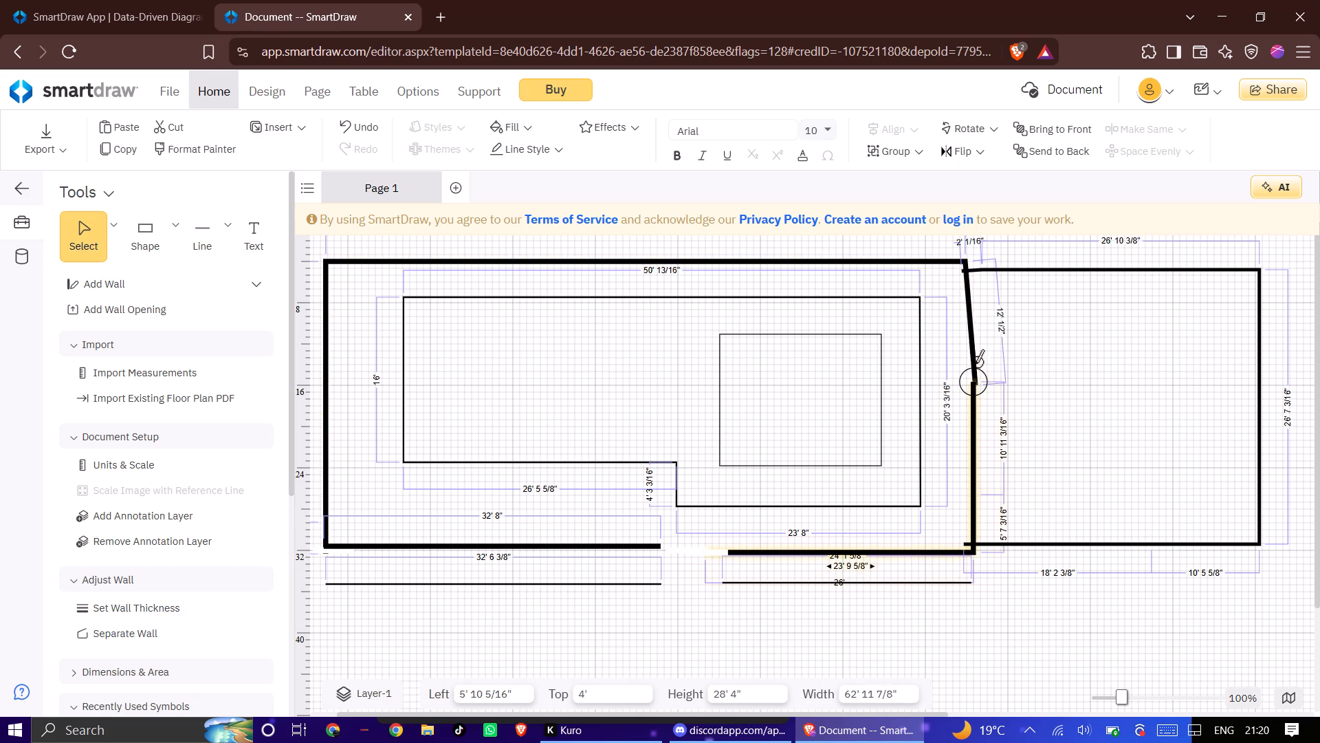
pyautogui.moveTo(976, 363); pyautogui.dragTo(1049, 250)
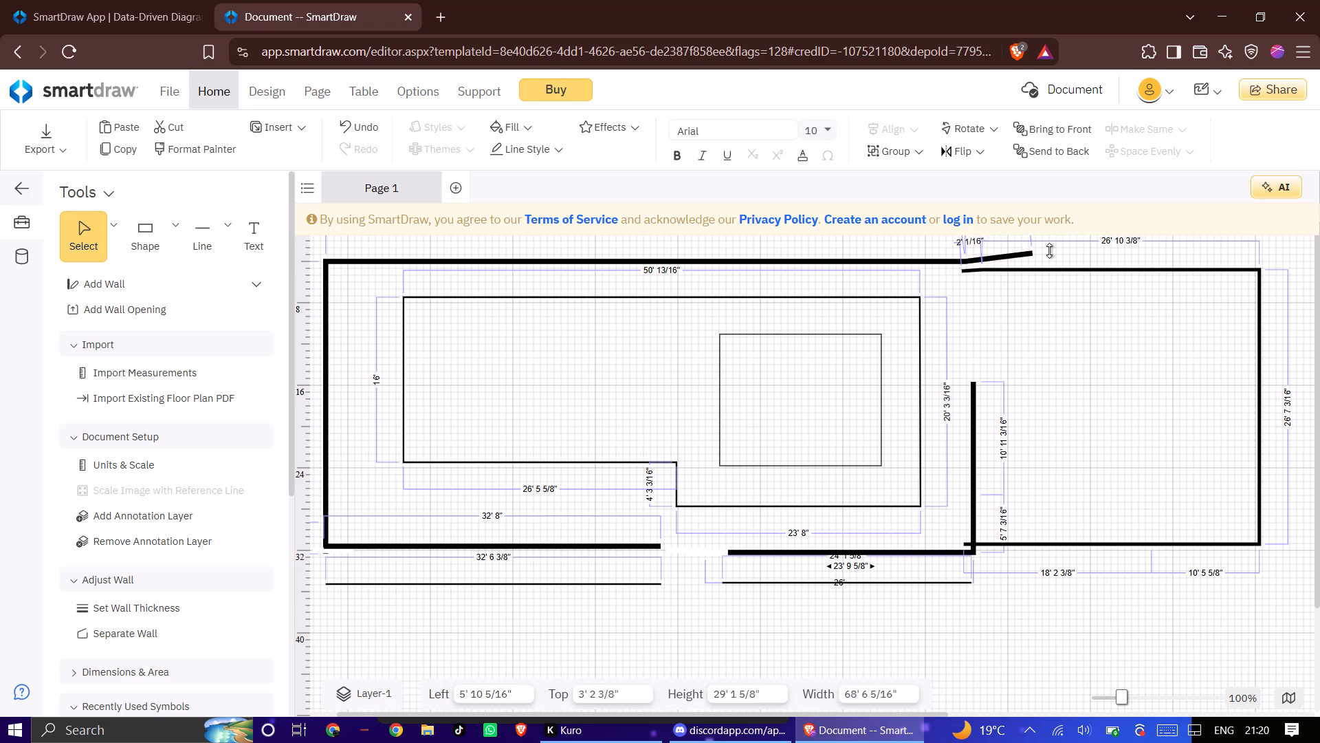
pyautogui.moveTo(1049, 250); pyautogui.dragTo(1085, 262)
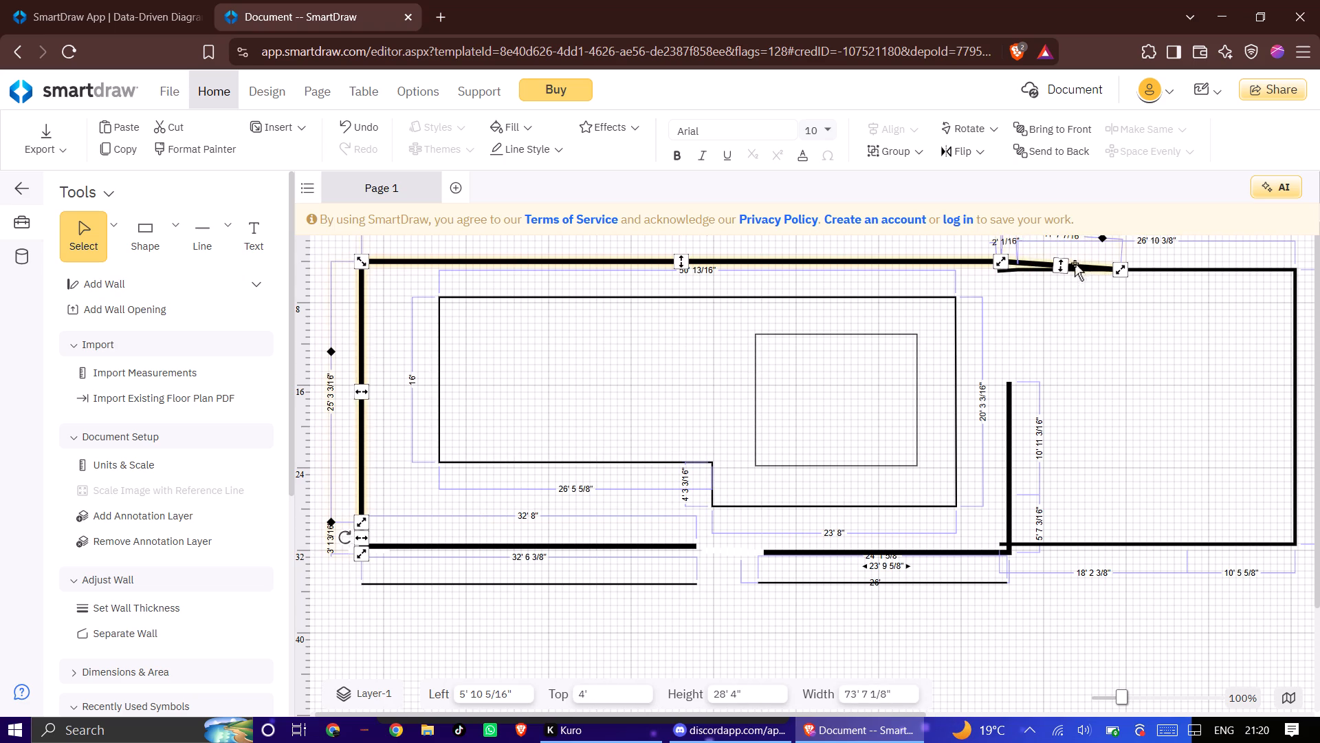
# Stretch the top wall's corner to the far side of the former greenery area, making the wall outline about 89' 9" wide.
pyautogui.click(1005, 260)
pyautogui.click(1005, 260)
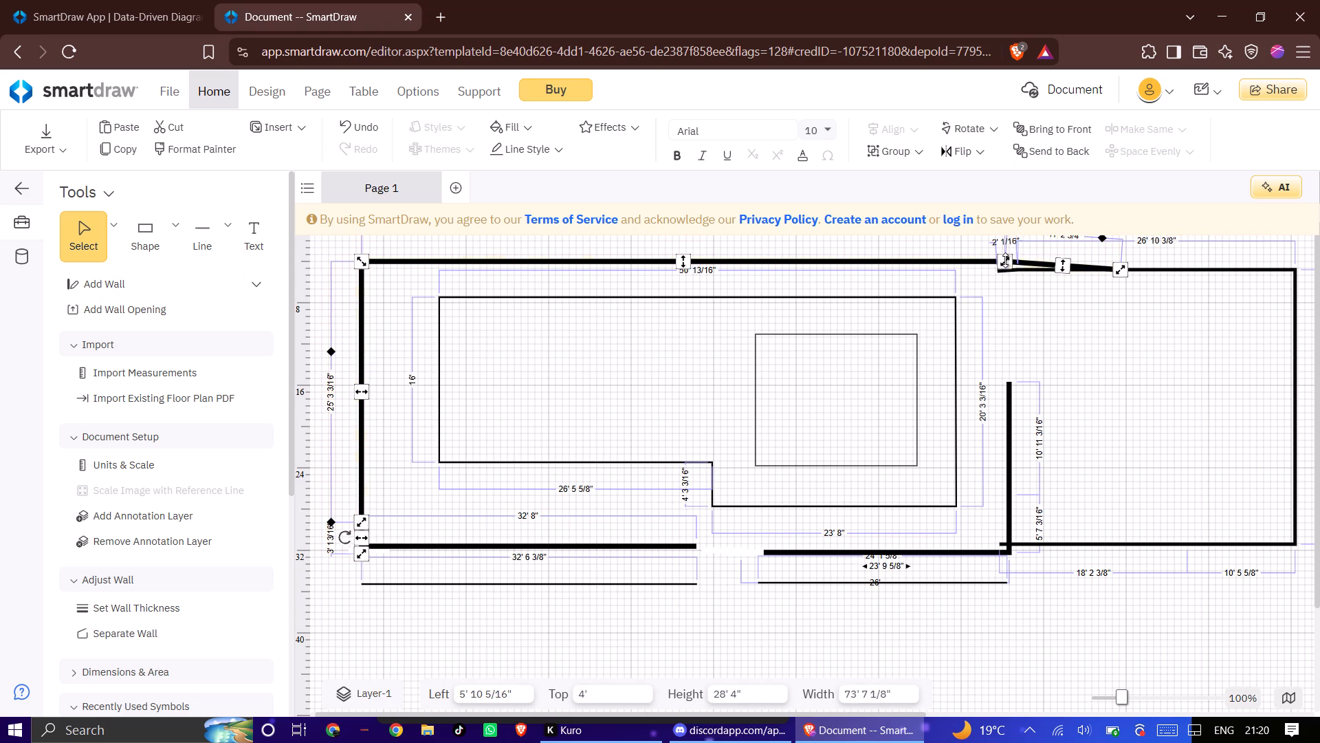
pyautogui.moveTo(1005, 260); pyautogui.dragTo(1090, 279)
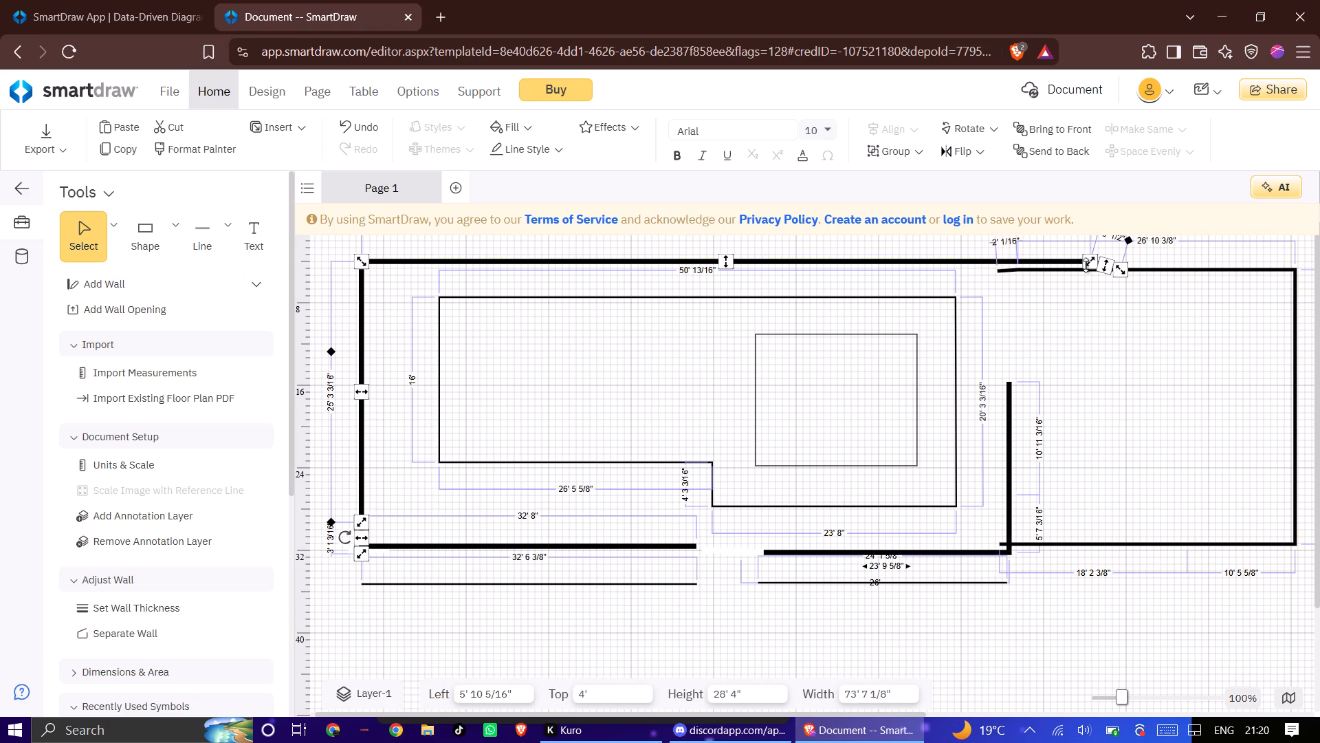
pyautogui.moveTo(1087, 265); pyautogui.dragTo(1288, 264)
# Swing the loose end segment down from the new top corner as a side wall about 17' 4" long.
pyautogui.moveTo(1127, 266); pyautogui.dragTo(1000, 266)
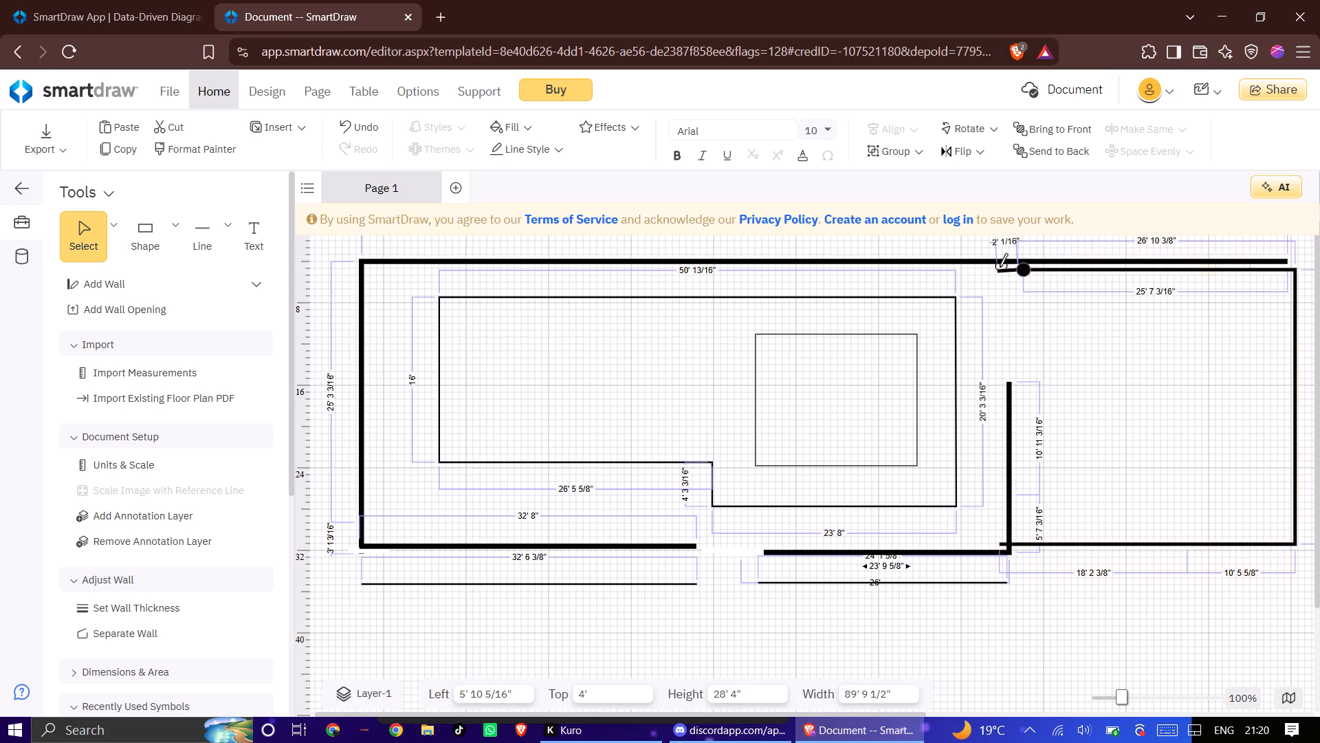
pyautogui.moveTo(1000, 266); pyautogui.dragTo(1019, 343)
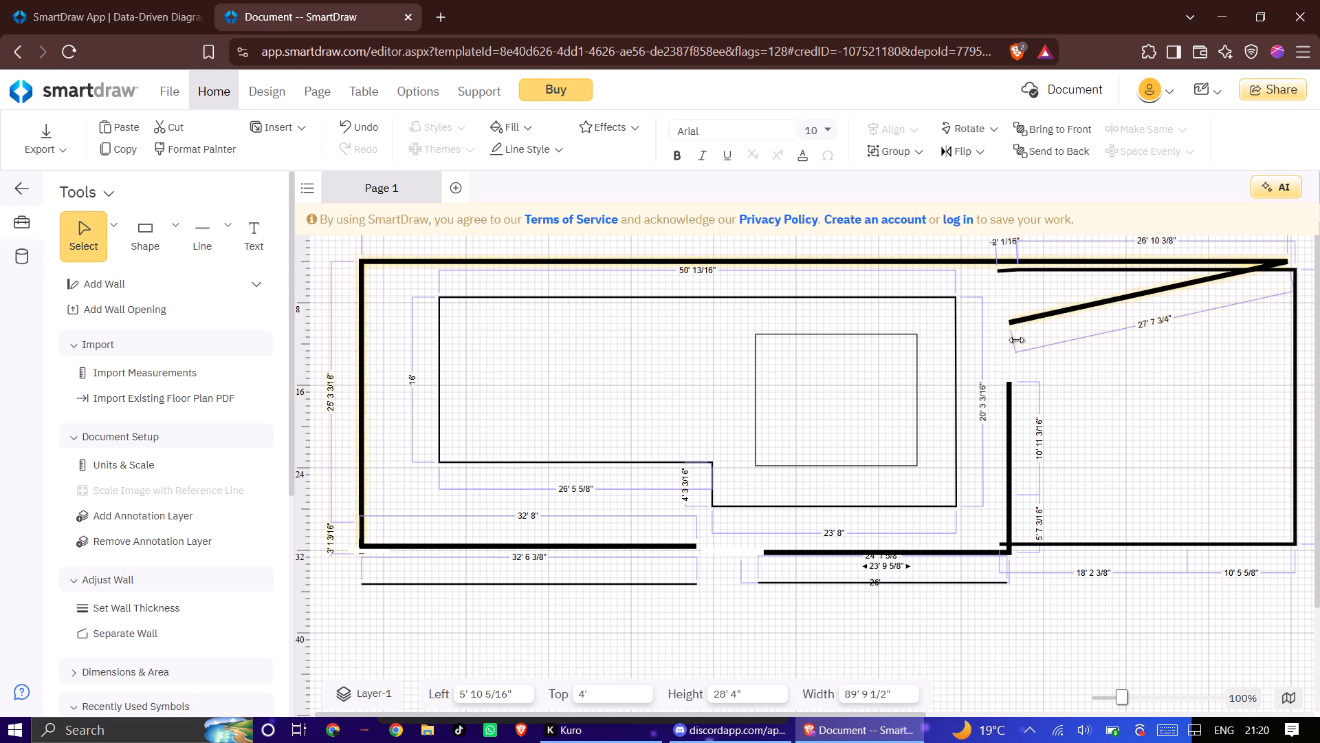
pyautogui.moveTo(1019, 343); pyautogui.dragTo(1298, 411)
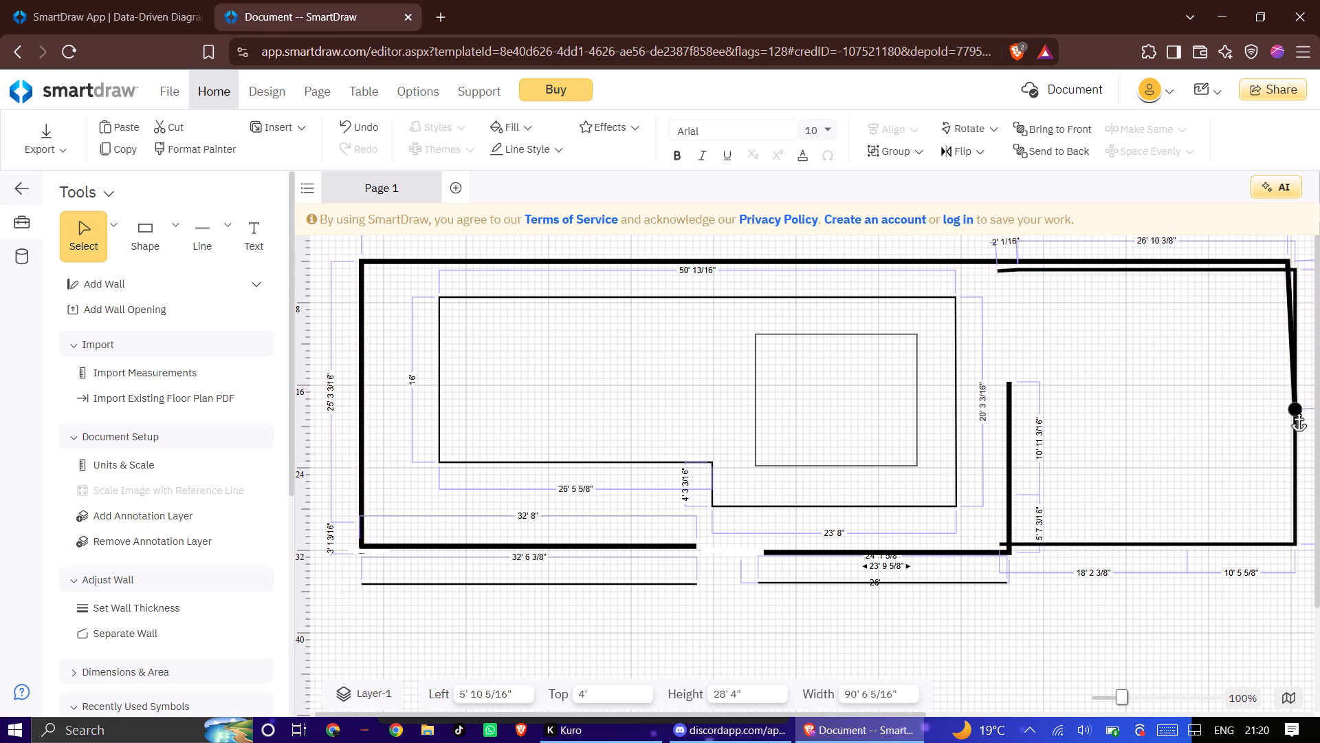
pyautogui.moveTo(1298, 411); pyautogui.dragTo(1278, 440)
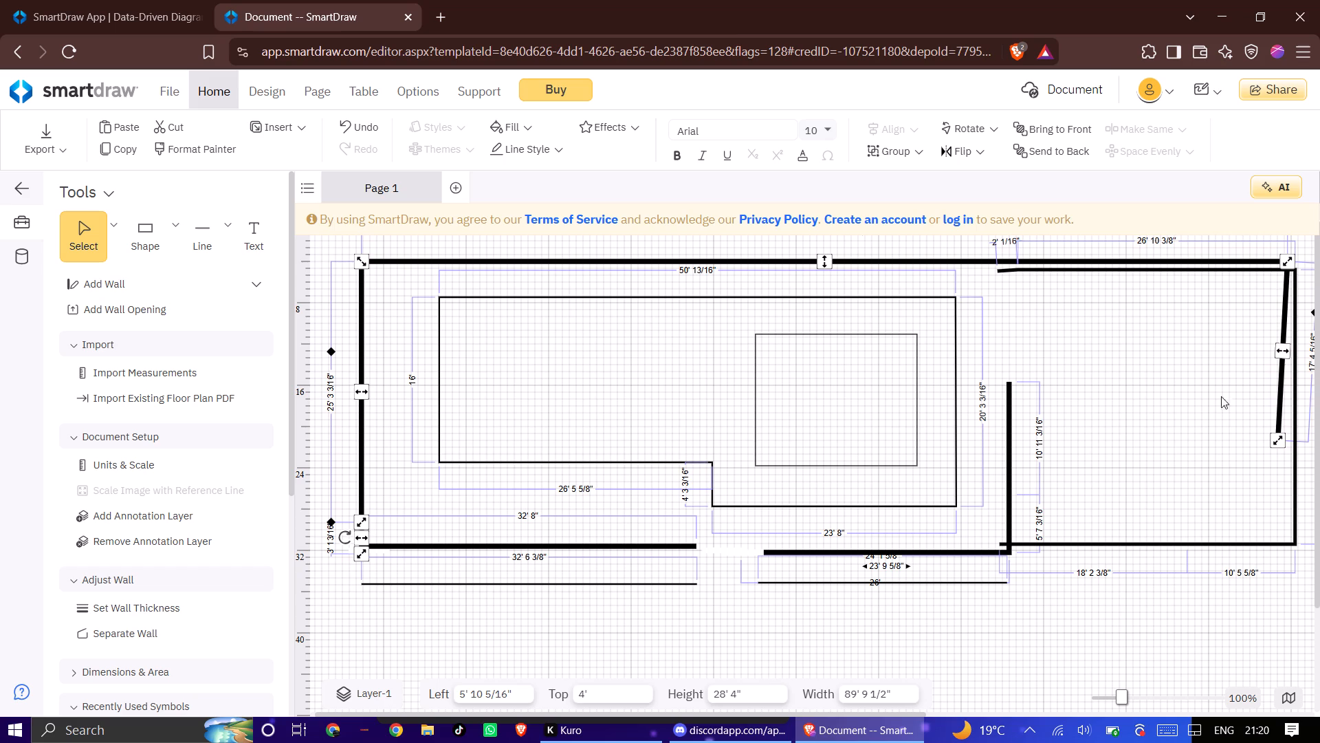
# Cut the thinner wall outline enclosing the former greenery area.
pyautogui.rightClick(1117, 270)
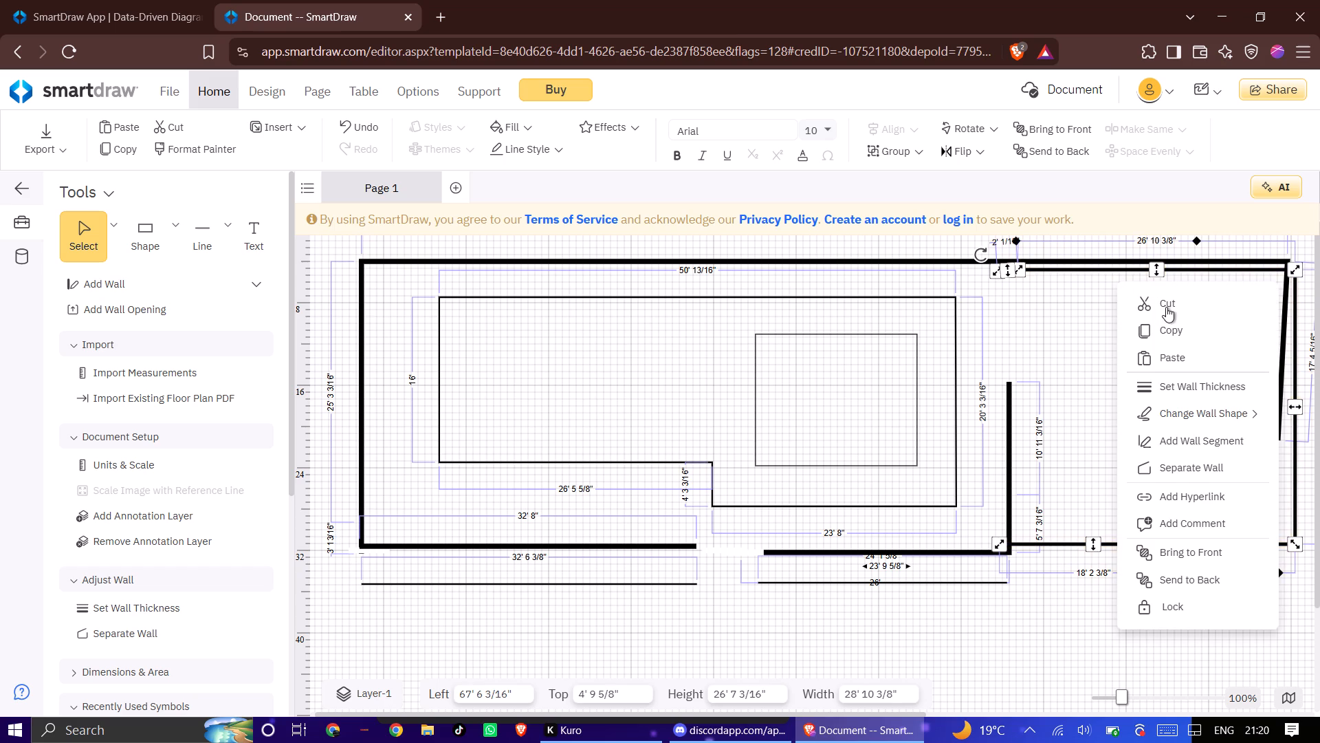
pyautogui.click(1167, 306)
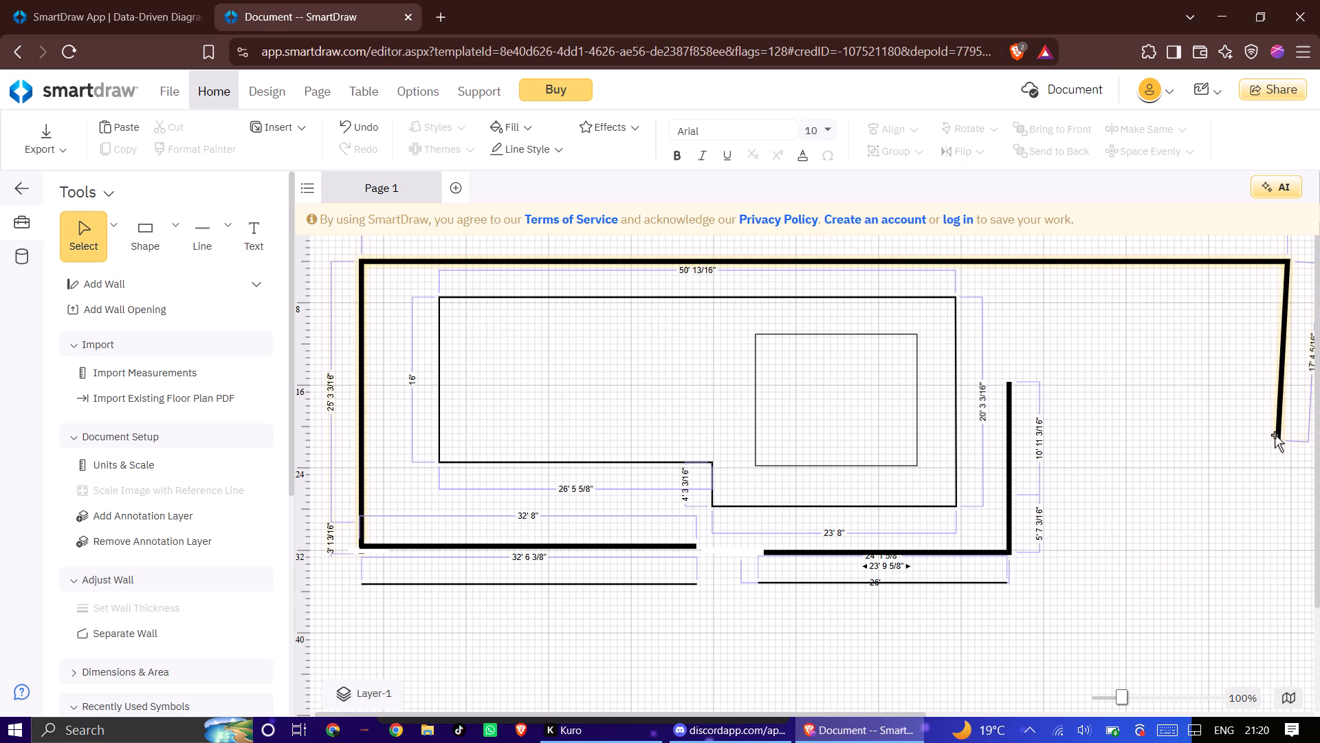
# Reposition the large outer wall outline around the inner outlines, at about Left 3' 5" and Top 5' 6".
pyautogui.click(1275, 435)
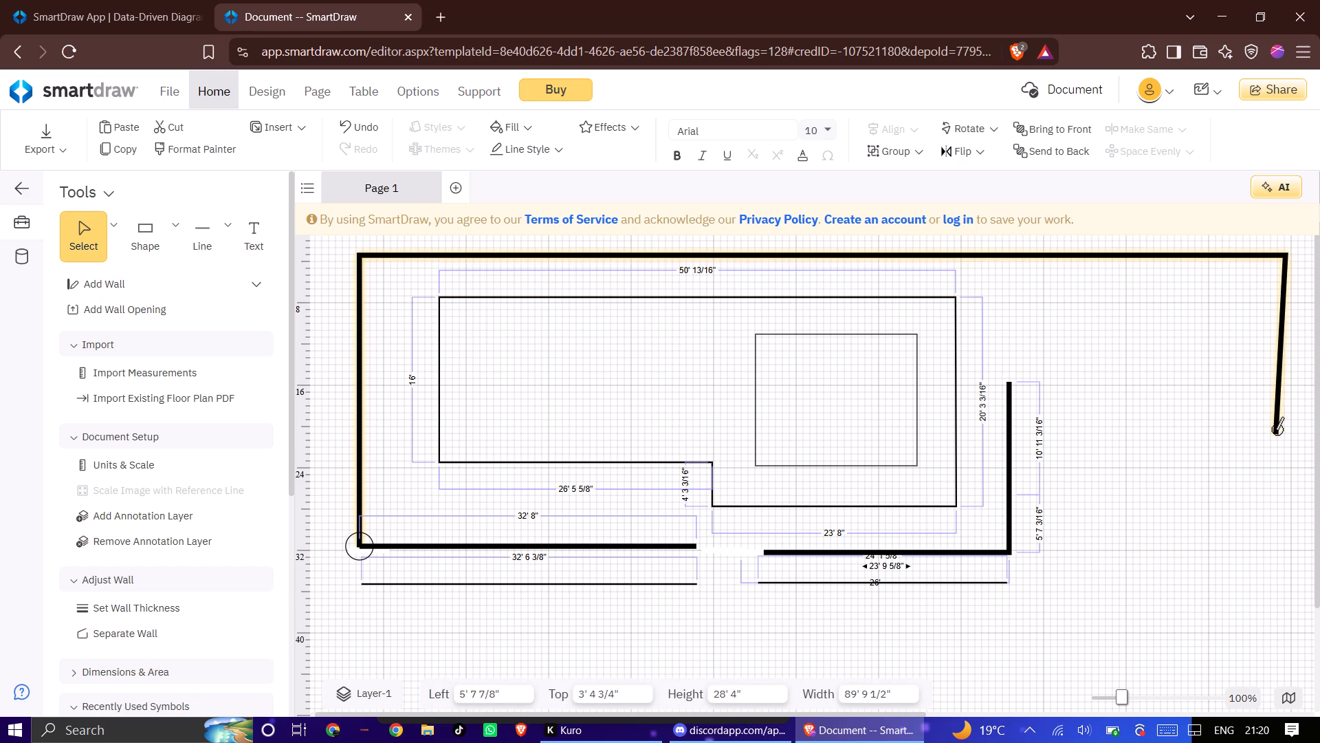
pyautogui.click(1240, 471)
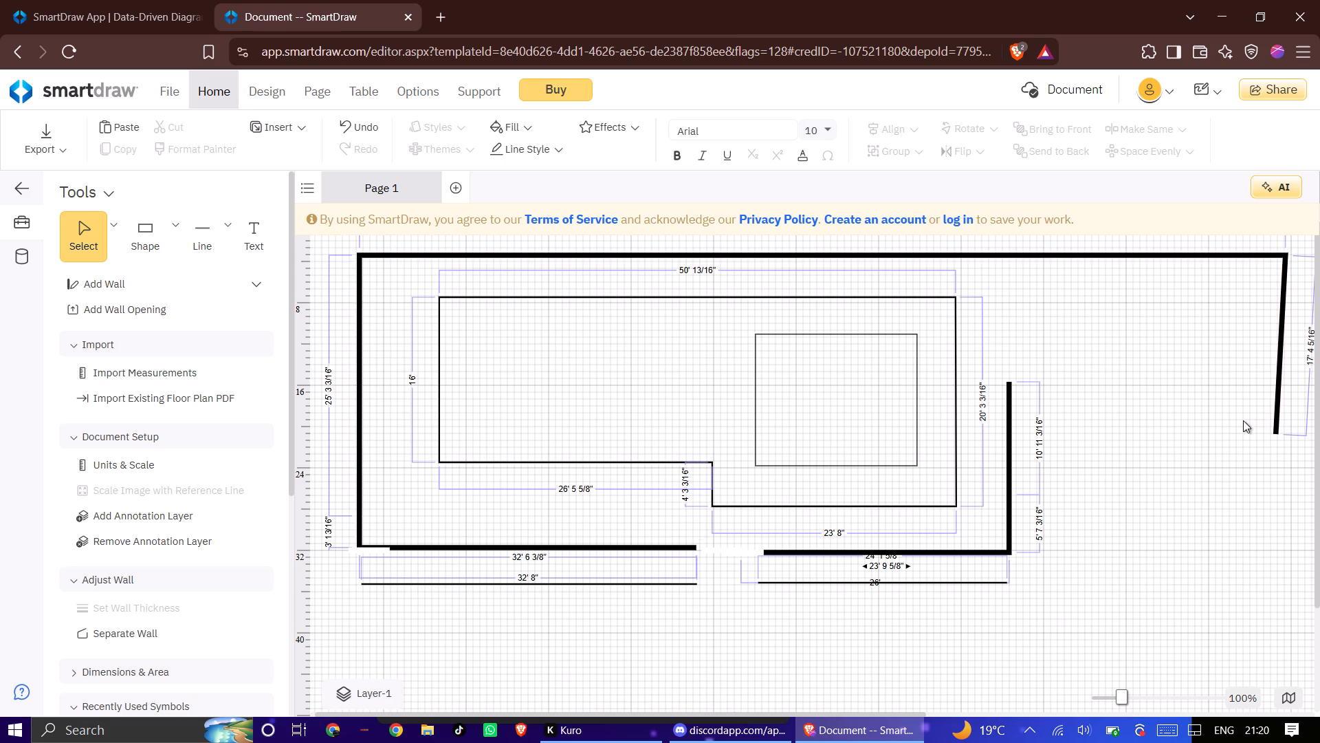
pyautogui.moveTo(1276, 429); pyautogui.dragTo(1276, 437)
pyautogui.click(1227, 446)
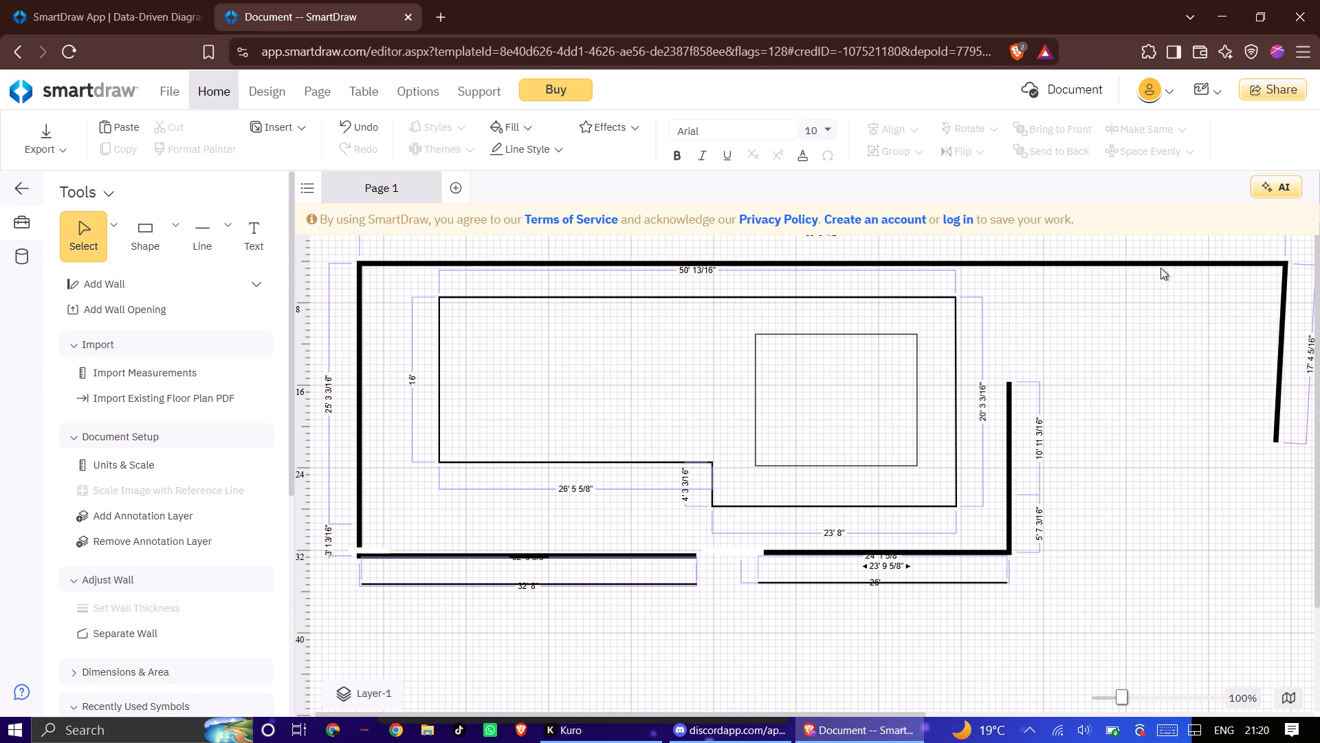
pyautogui.moveTo(1161, 261); pyautogui.dragTo(1157, 279)
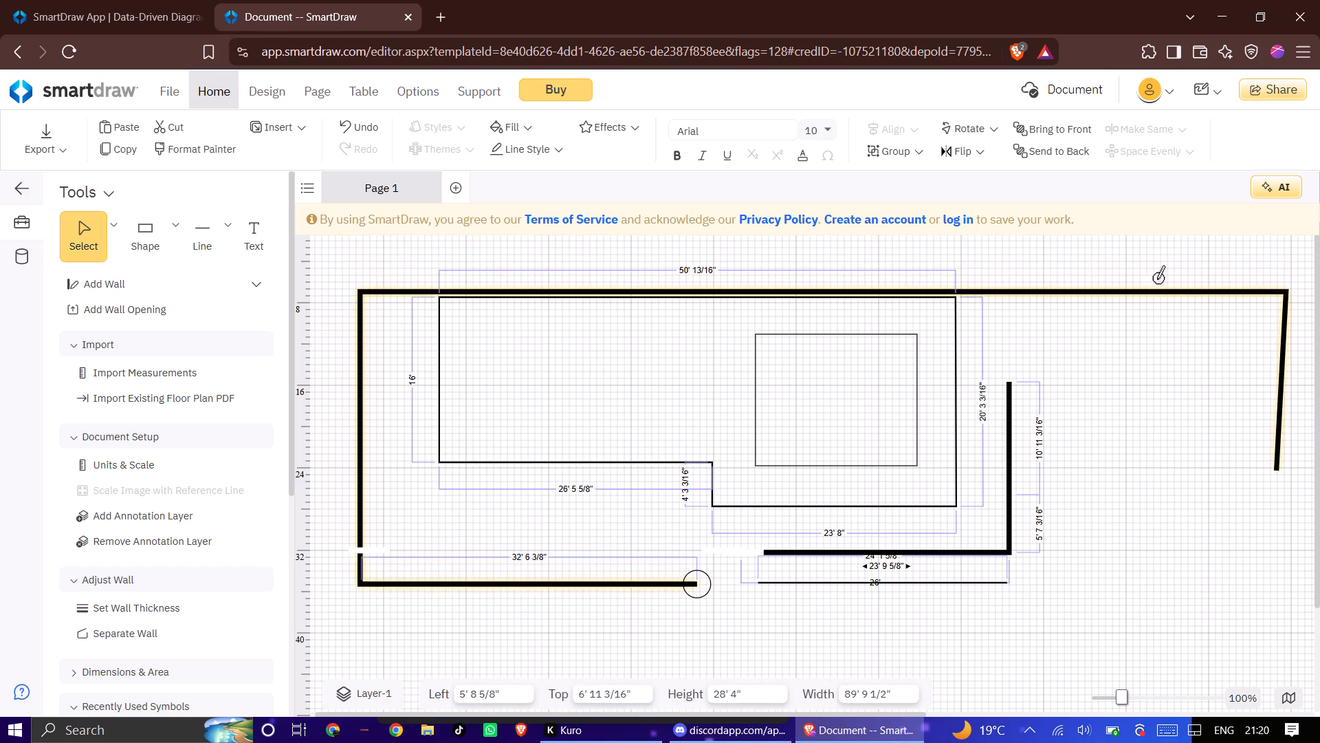
pyautogui.moveTo(1157, 279); pyautogui.dragTo(1134, 271)
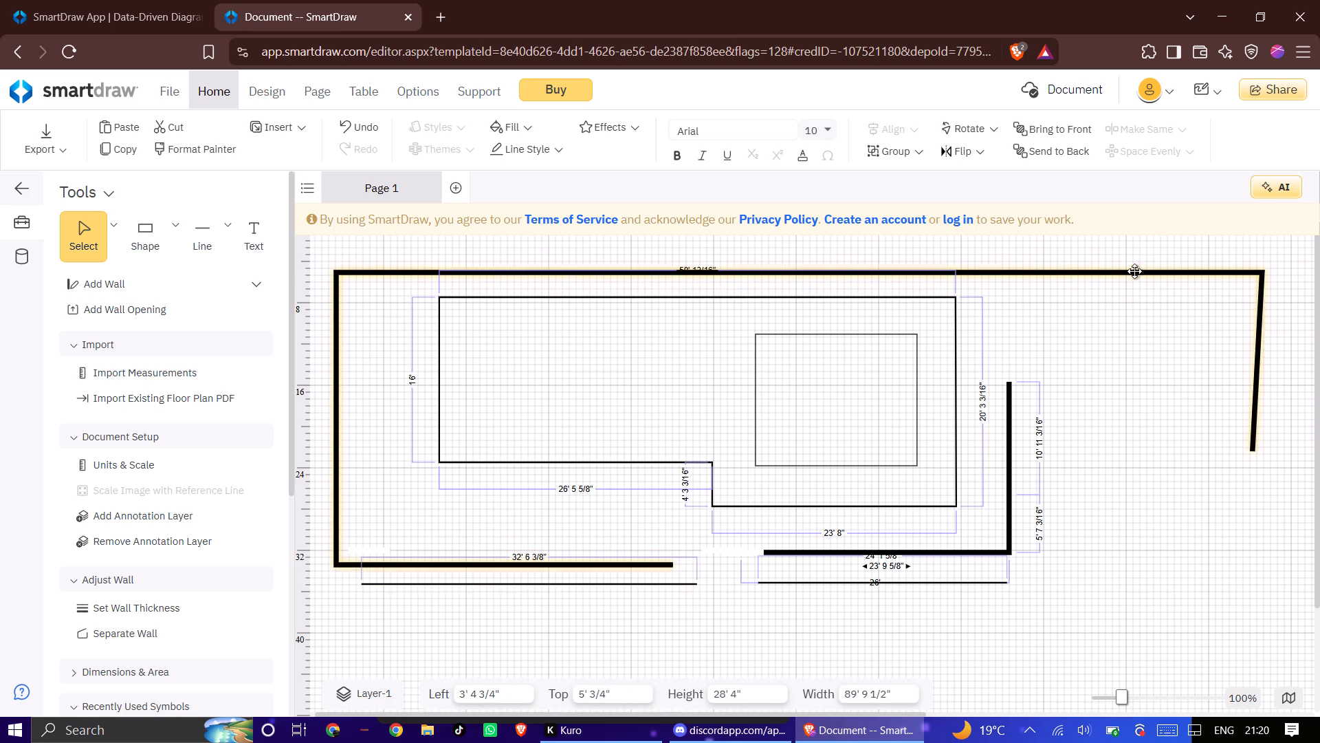
pyautogui.moveTo(1134, 271); pyautogui.dragTo(1133, 274)
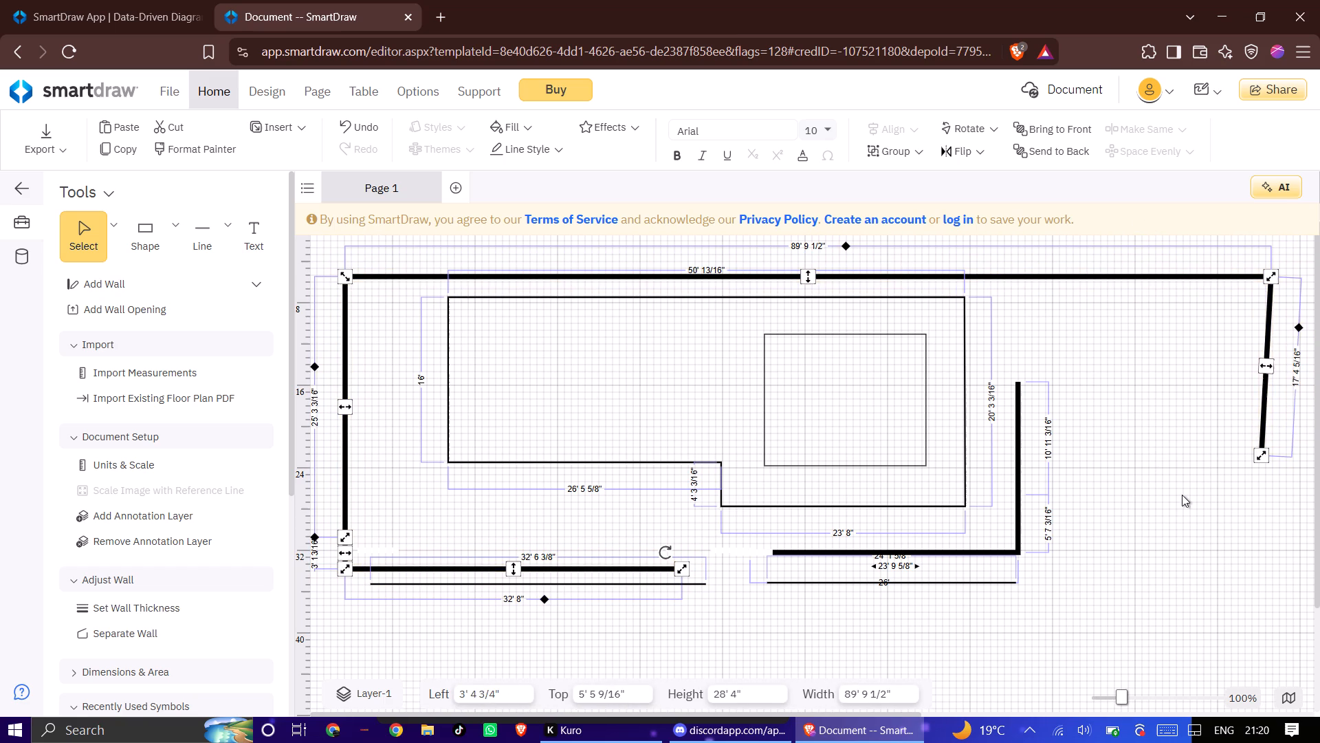
pyautogui.click(1183, 495)
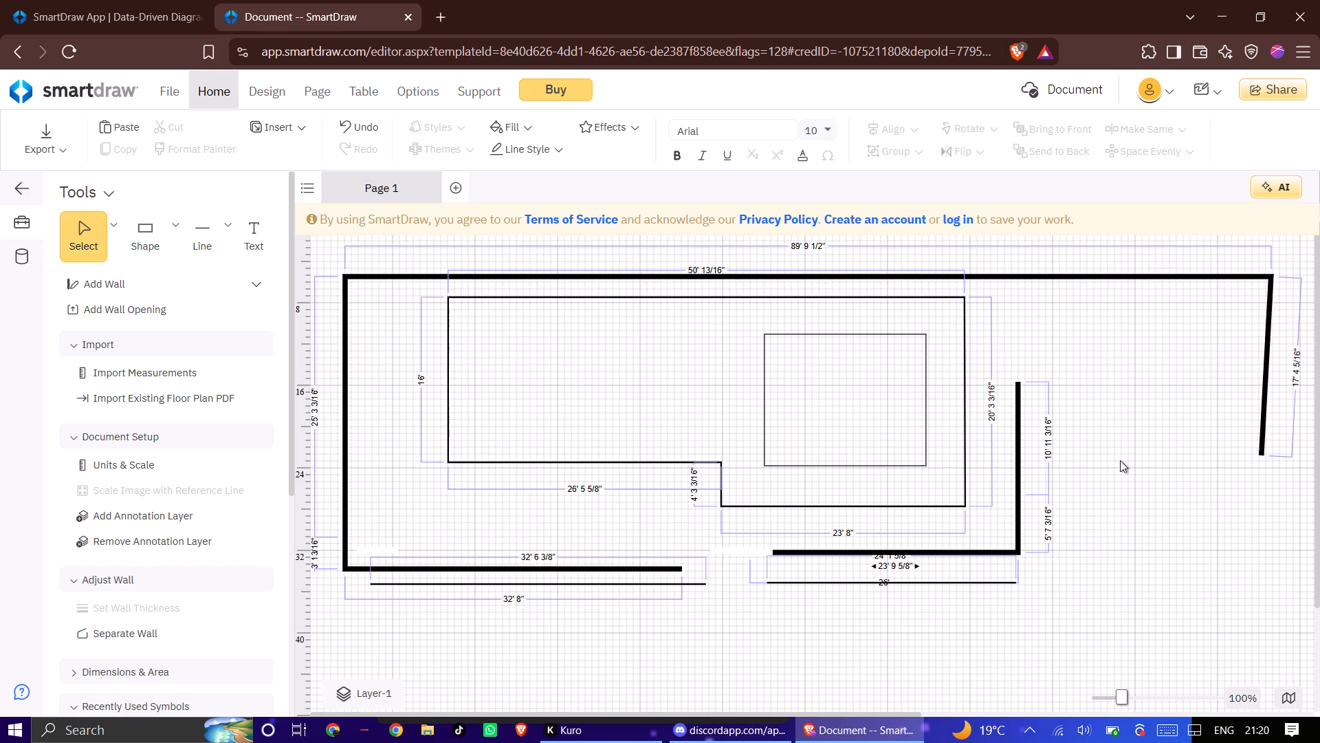
# Swing the free upper end of the shorter wall outline outward into a horizontal bottom wall about 25' 1" long under the former greenery area.
pyautogui.click(1016, 411)
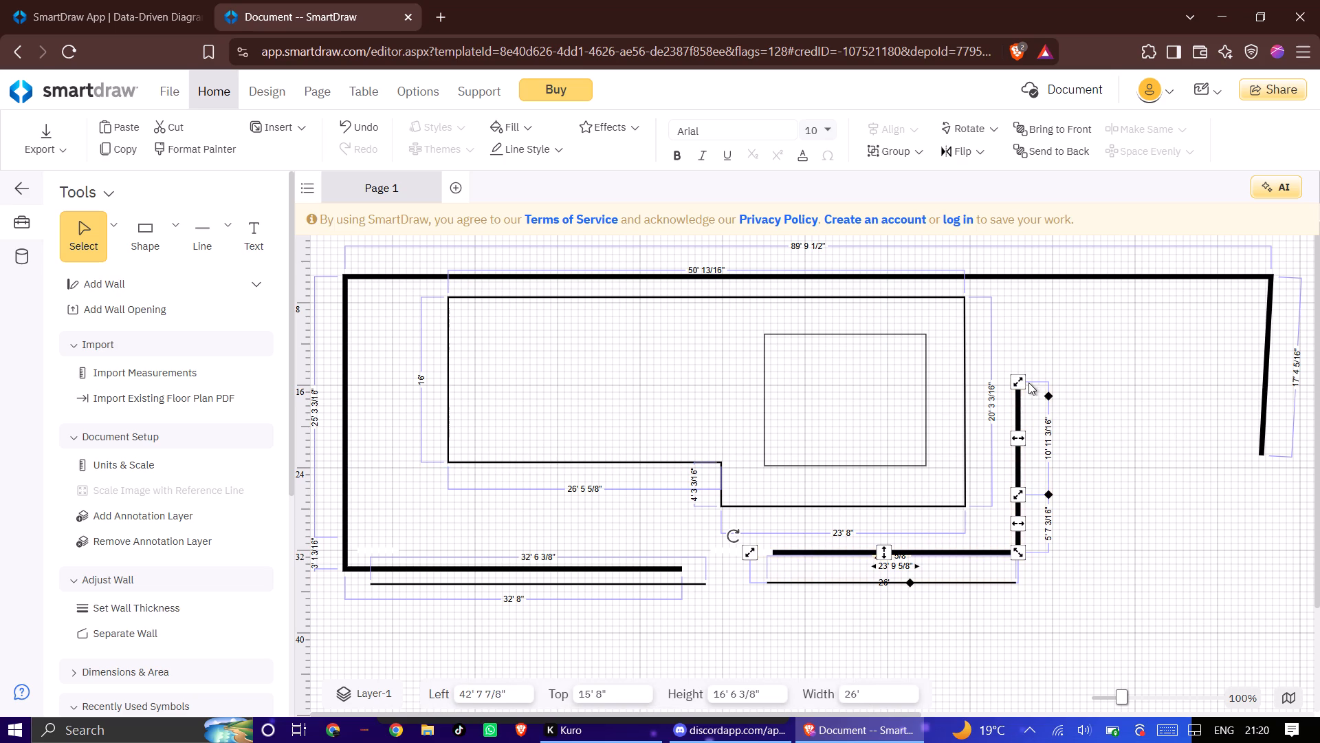
pyautogui.moveTo(1022, 379); pyautogui.dragTo(1257, 486)
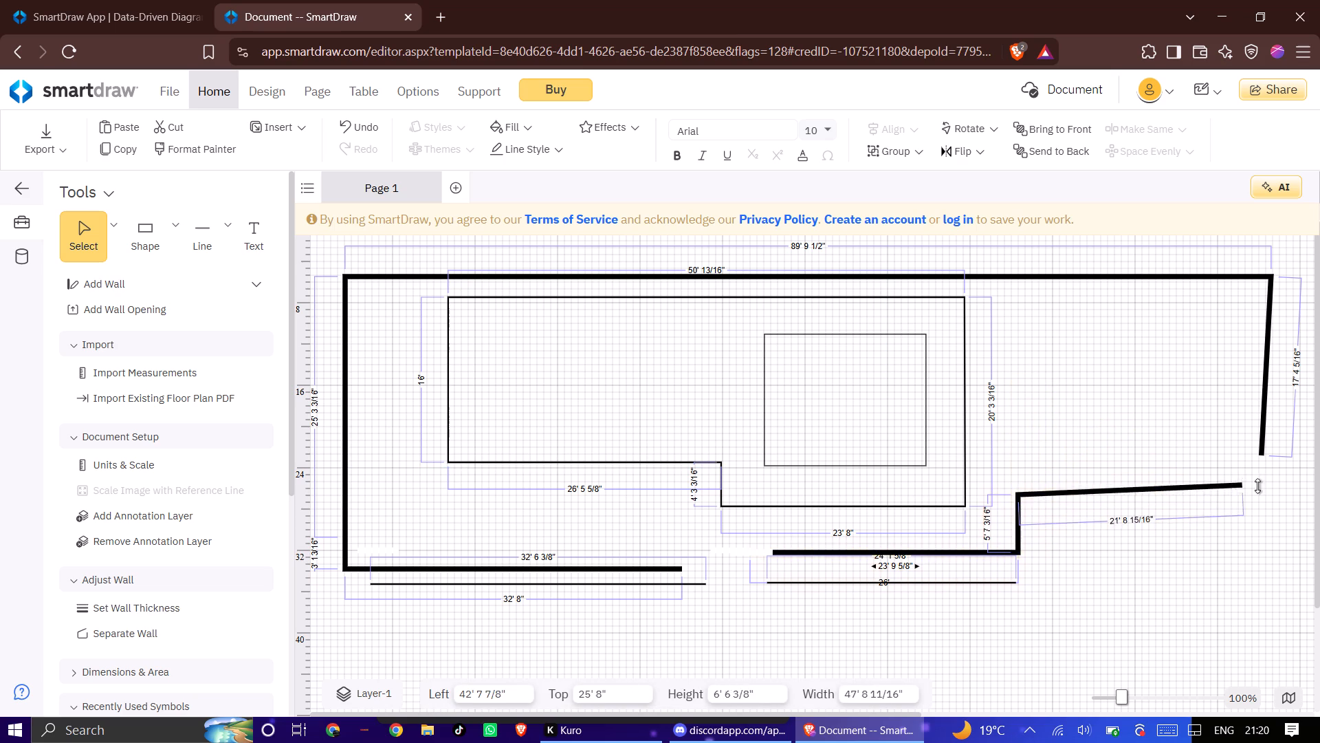
pyautogui.moveTo(1257, 486); pyautogui.dragTo(1277, 491)
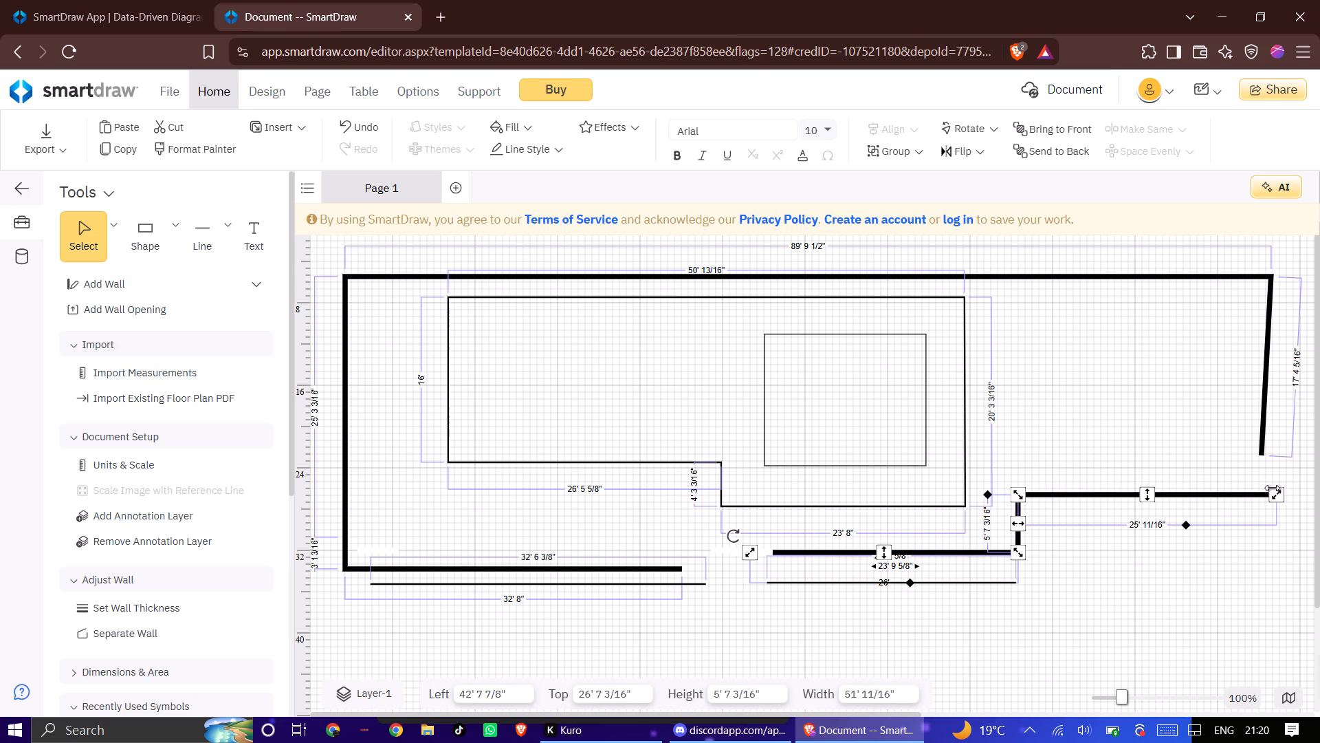
# Move the large outer wall outline up to about Top 4' 3", aligning its bottom wall with the wall across the entrance opening.
pyautogui.moveTo(1262, 450); pyautogui.dragTo(1273, 477)
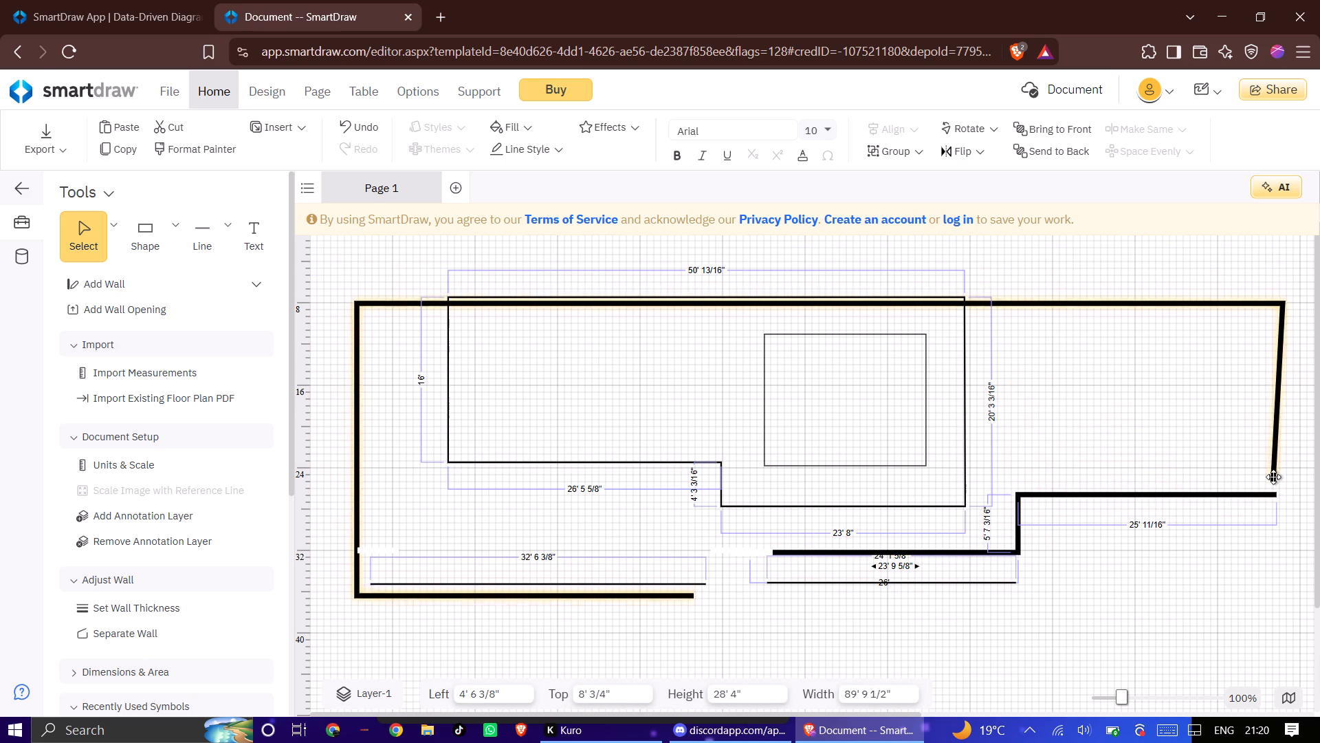
pyautogui.moveTo(1273, 477); pyautogui.dragTo(1257, 457)
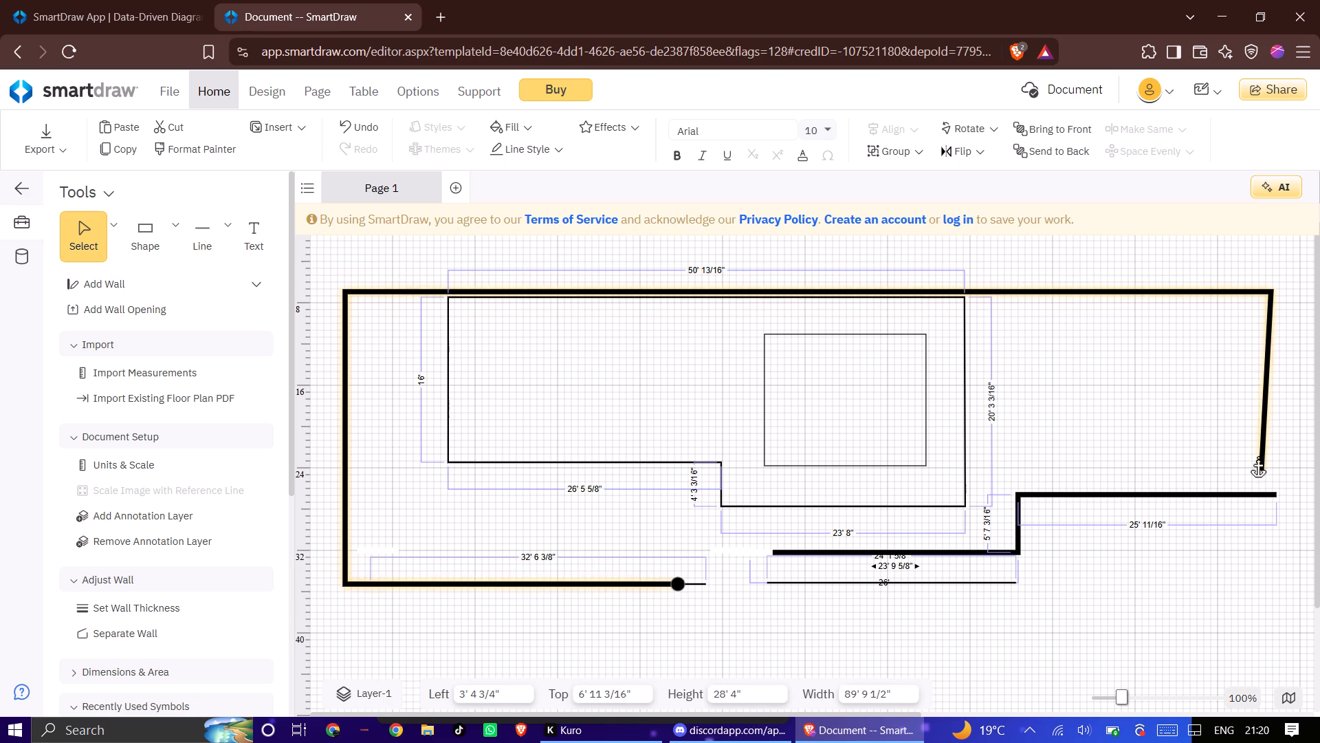
pyautogui.moveTo(1257, 457); pyautogui.dragTo(1257, 440)
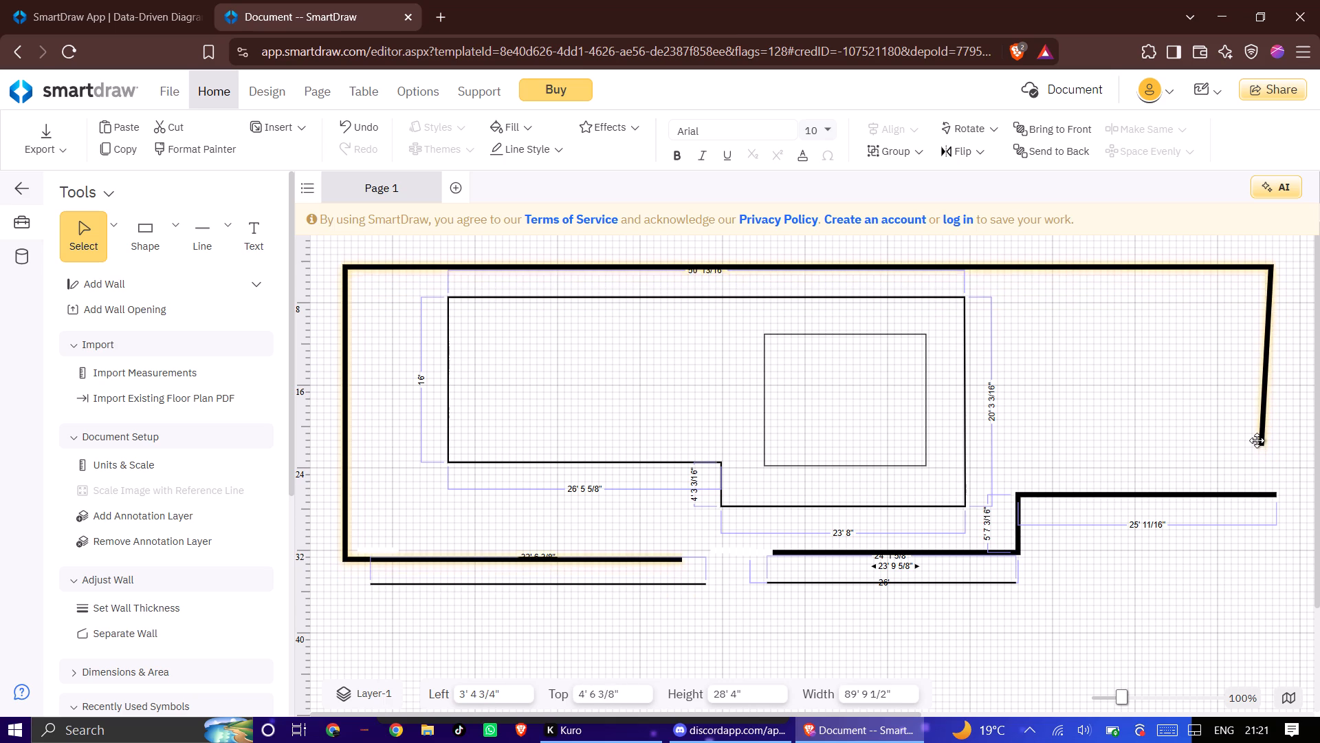
pyautogui.moveTo(1257, 440); pyautogui.dragTo(1257, 438)
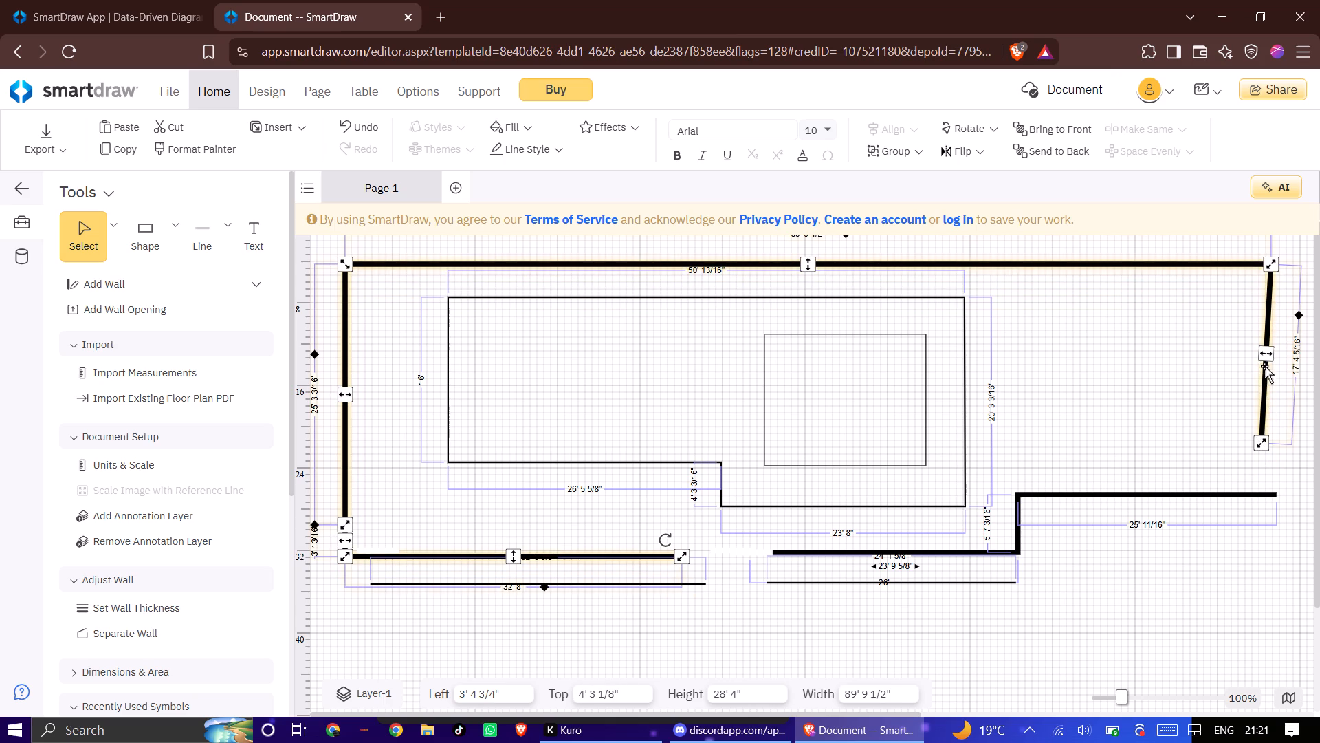
# Shift the far side wall of the former greenery area outward, making the large wall outline about 91' 6" wide.
pyautogui.moveTo(1264, 356); pyautogui.dragTo(1282, 358)
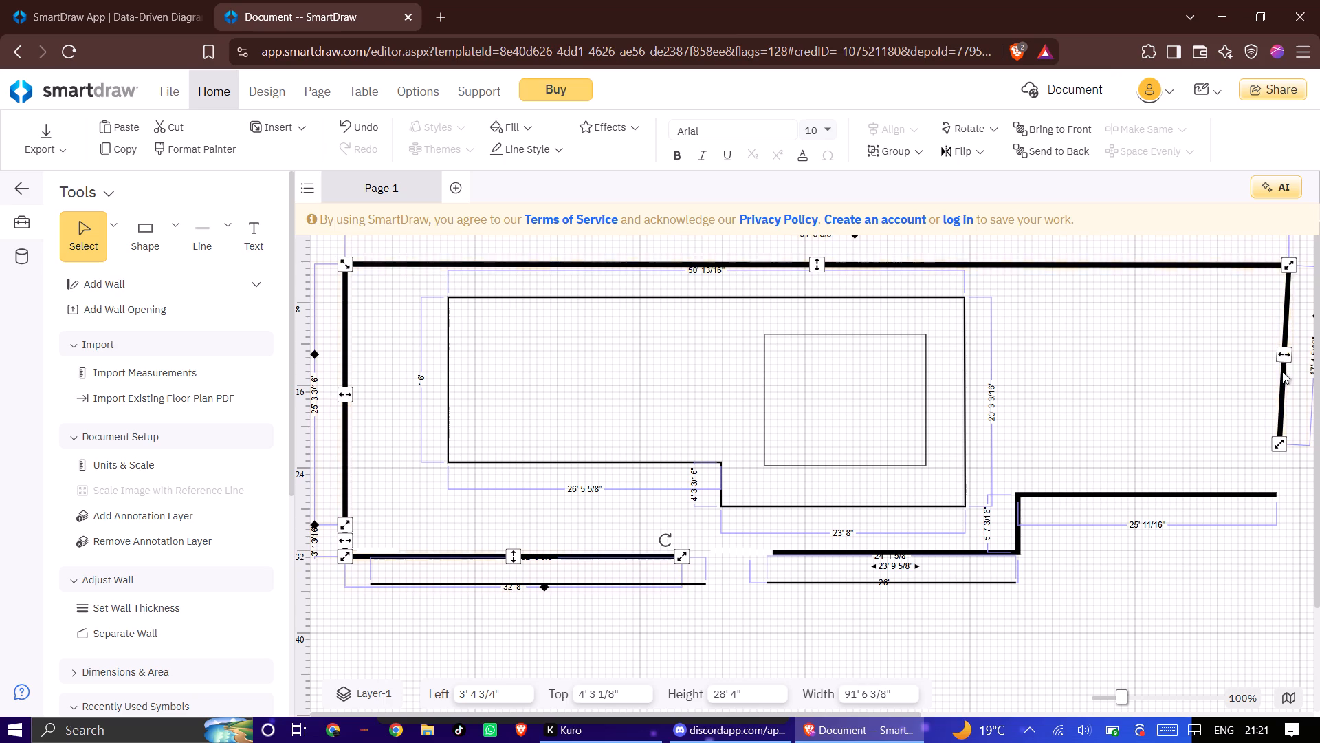
pyautogui.doubleClick(1280, 411)
pyautogui.rightClick(1280, 411)
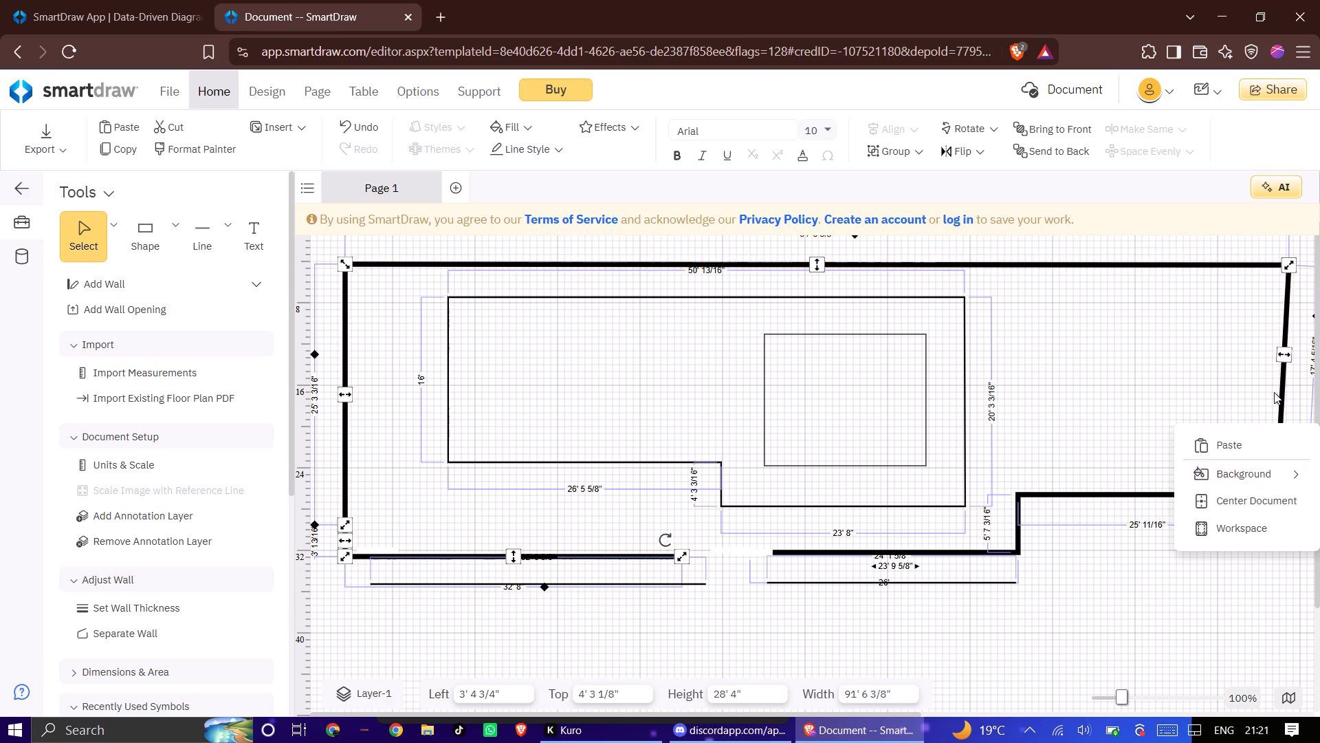
pyautogui.click(1274, 392)
pyautogui.click(1279, 440)
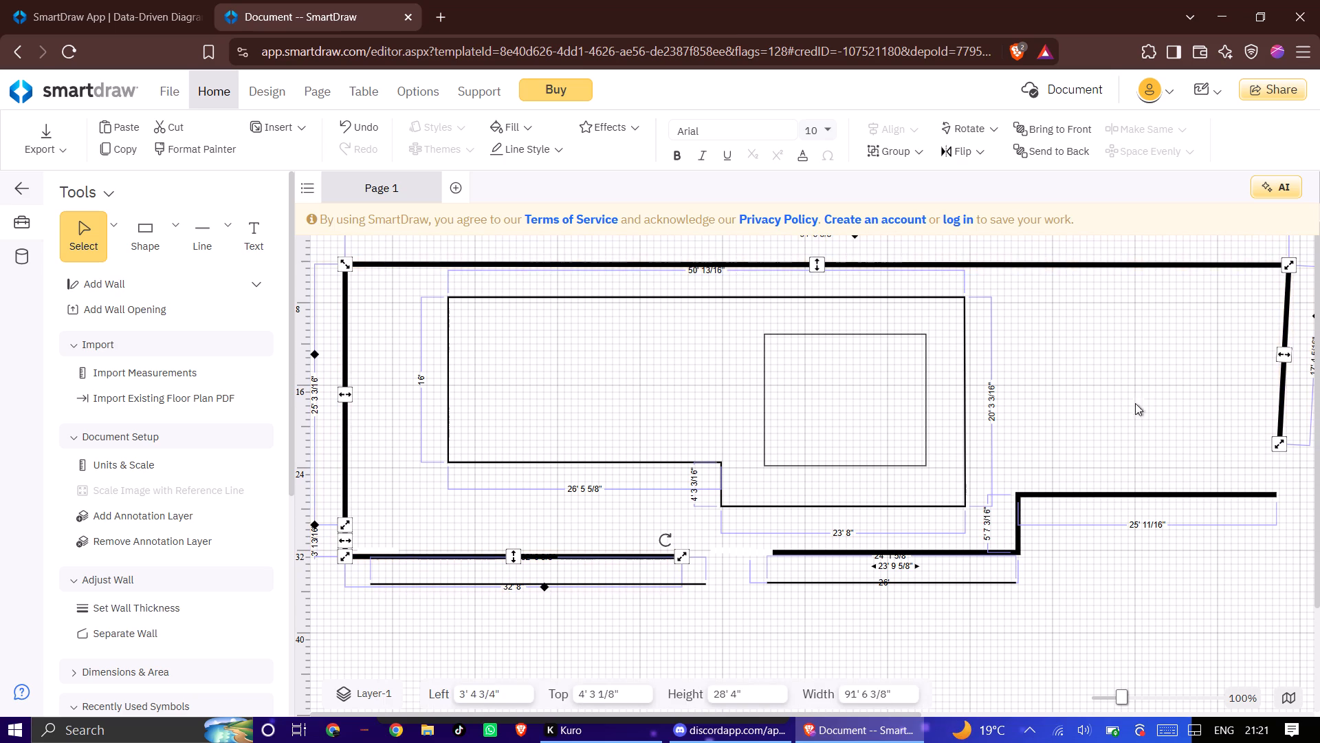